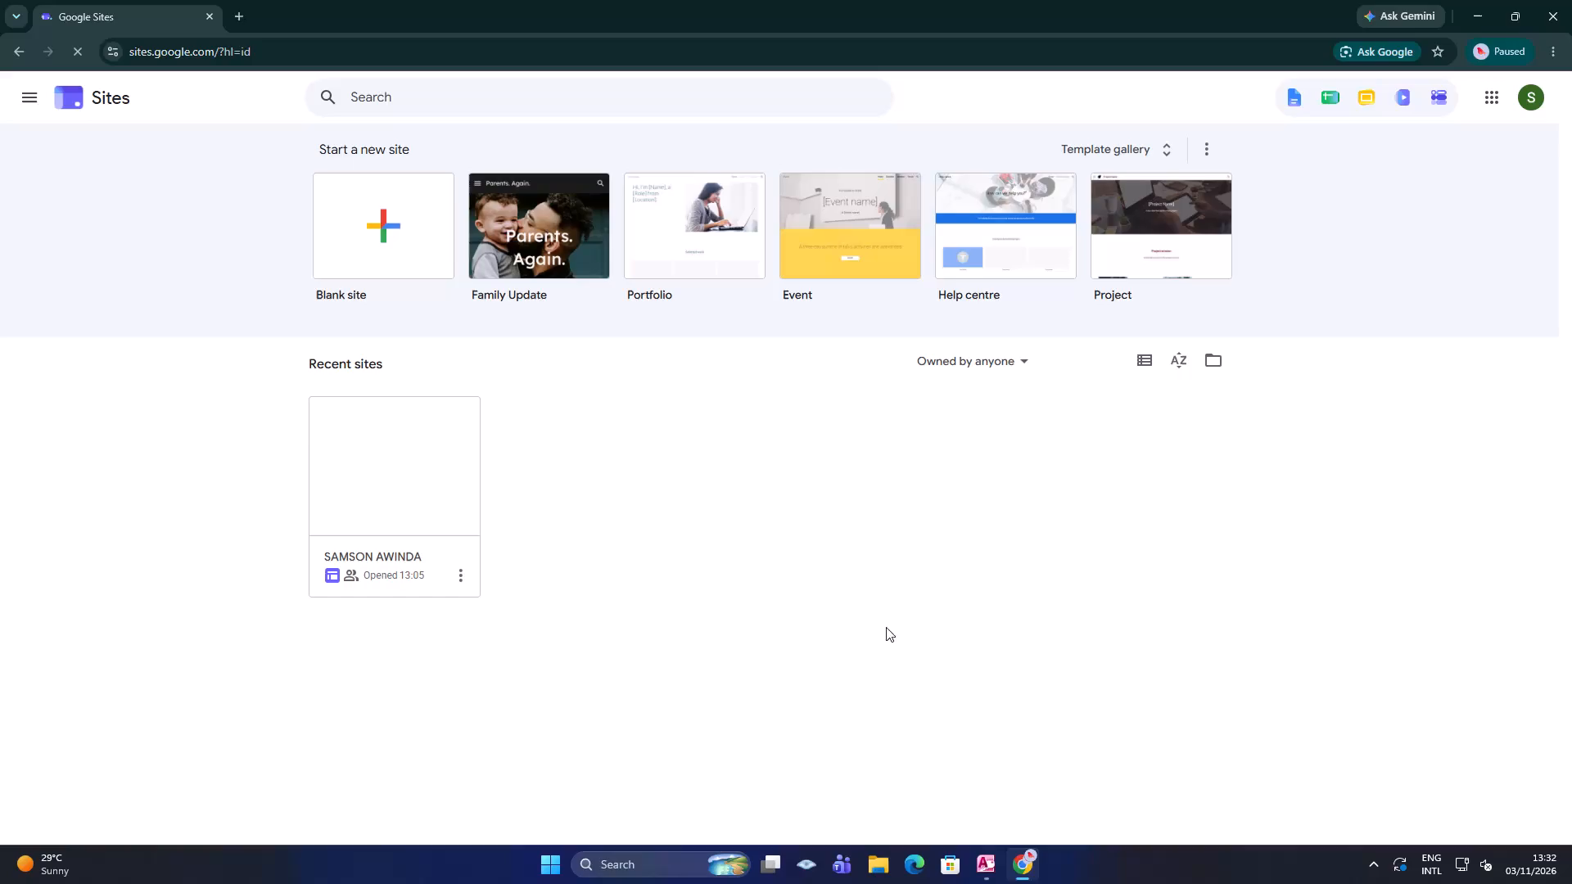
Open the existing e-portfolio site from the recent sites for editing.
double_click(341, 571)
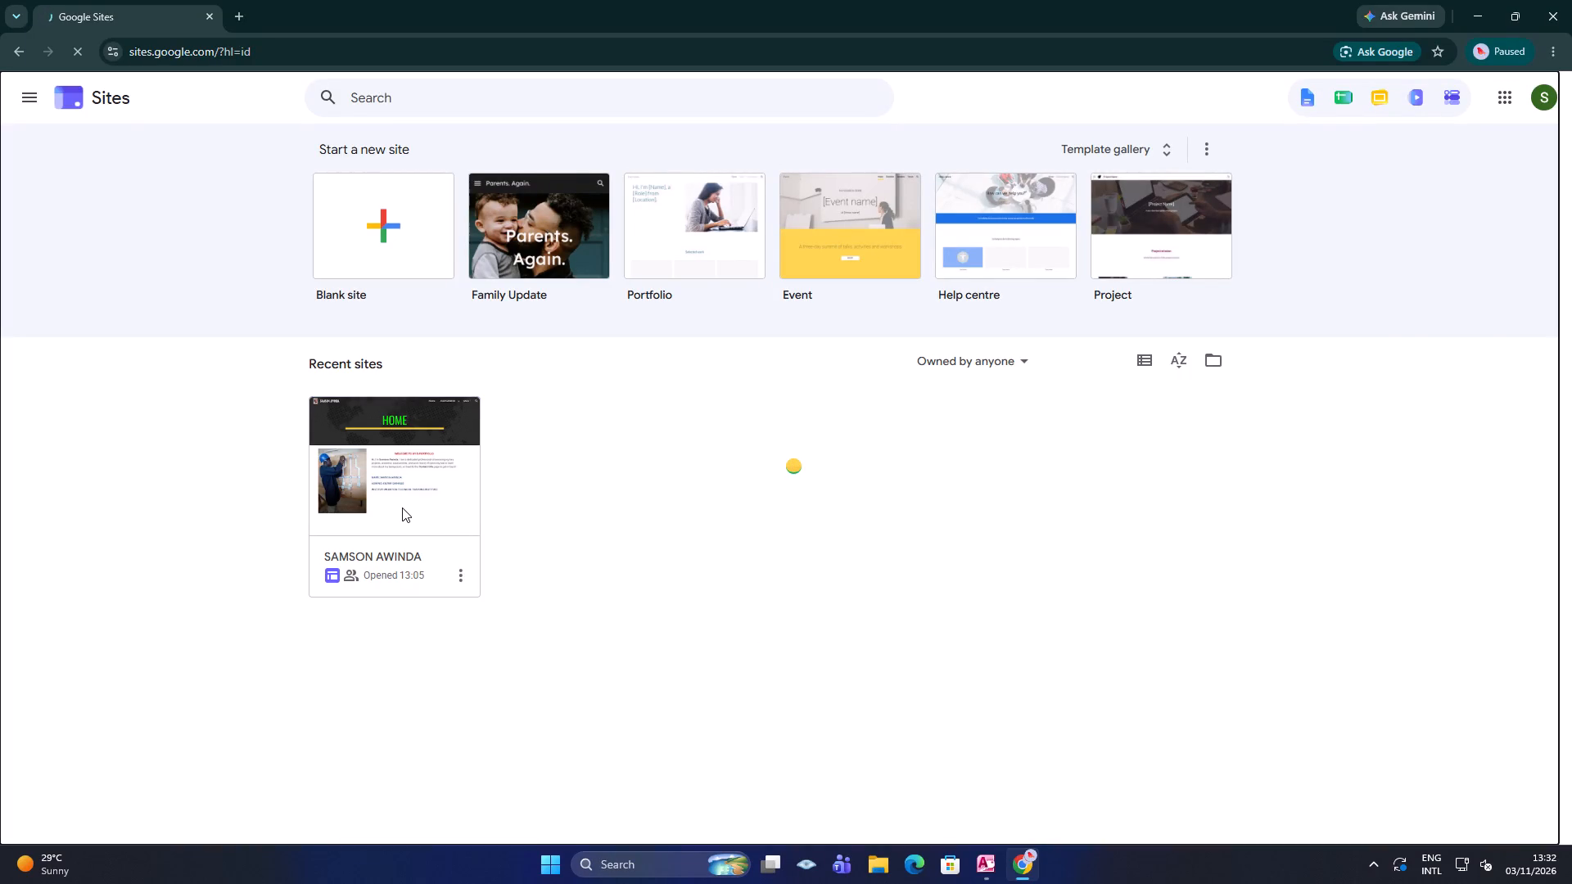
double_click(402, 507)
scroll(805, 563, down, 3)
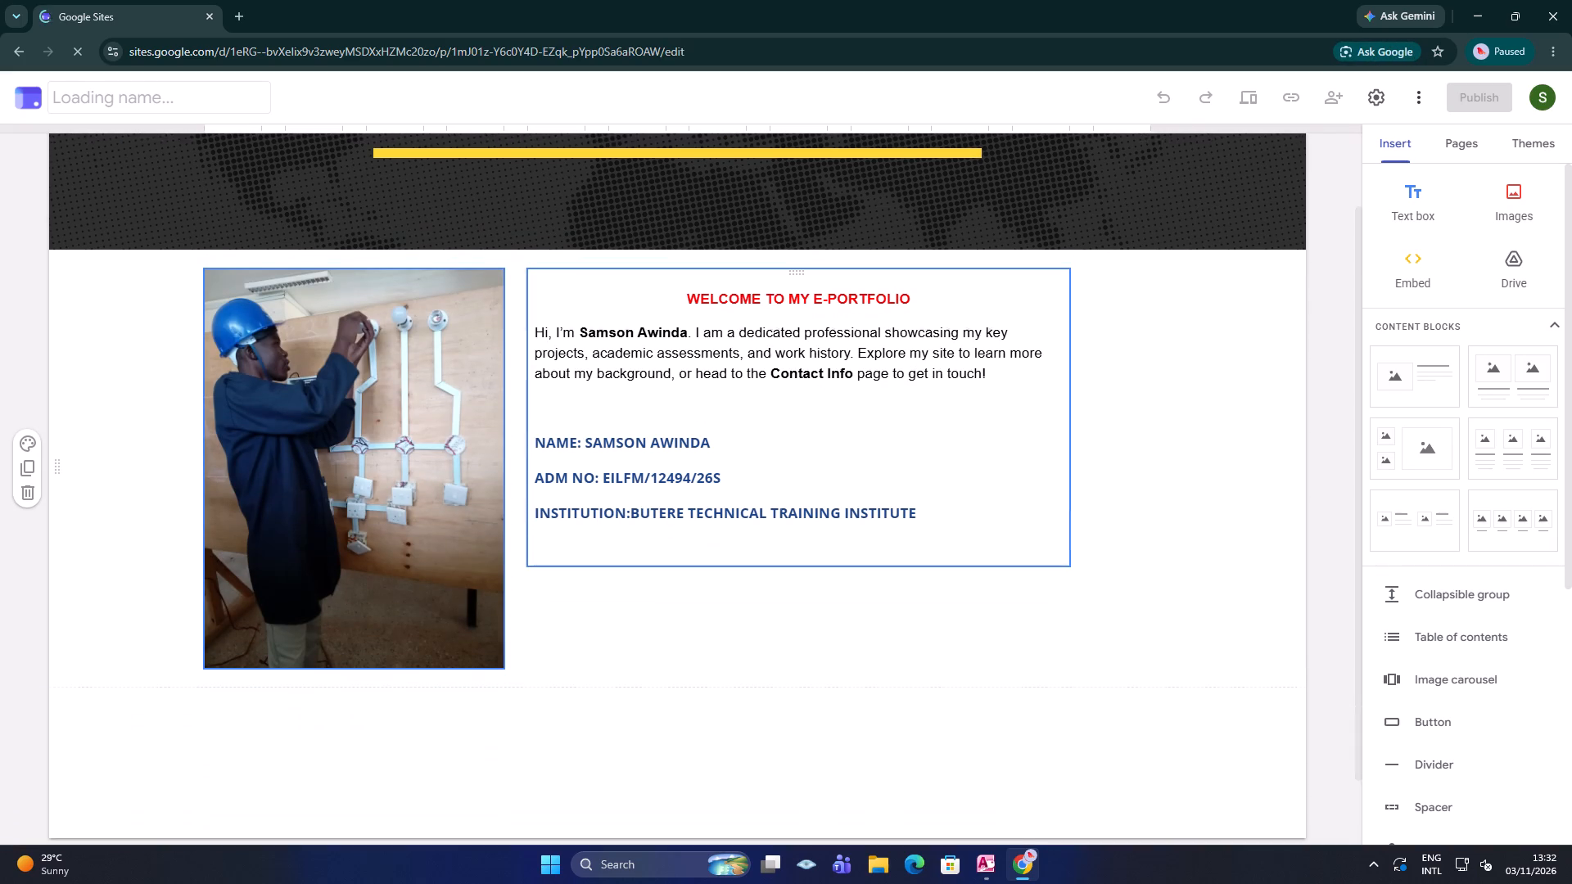
scroll(806, 563, down, 3)
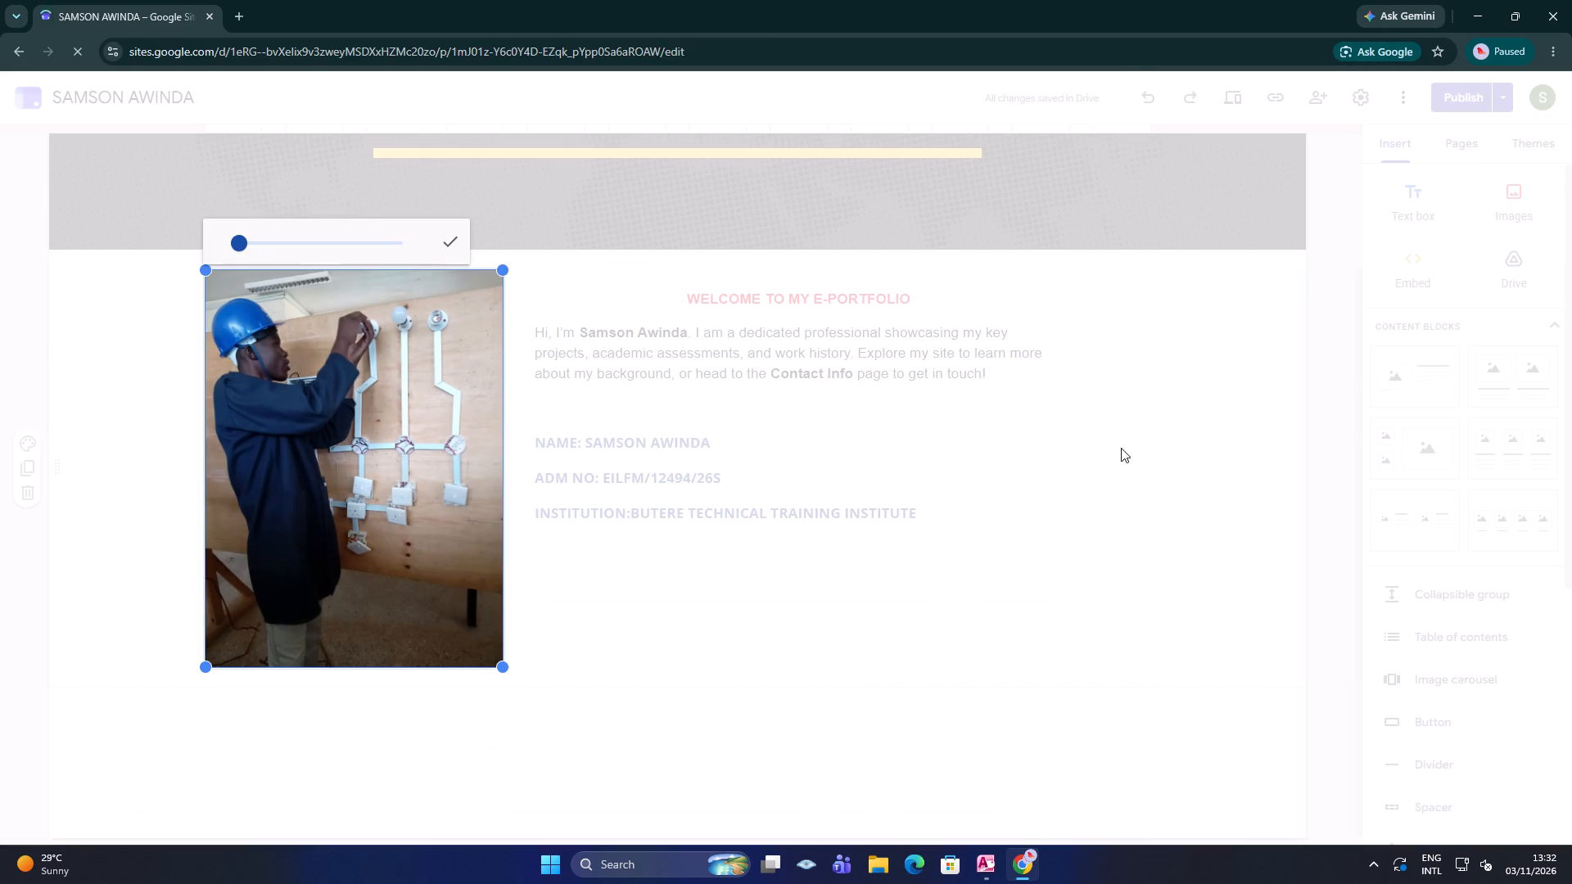
click(709, 614)
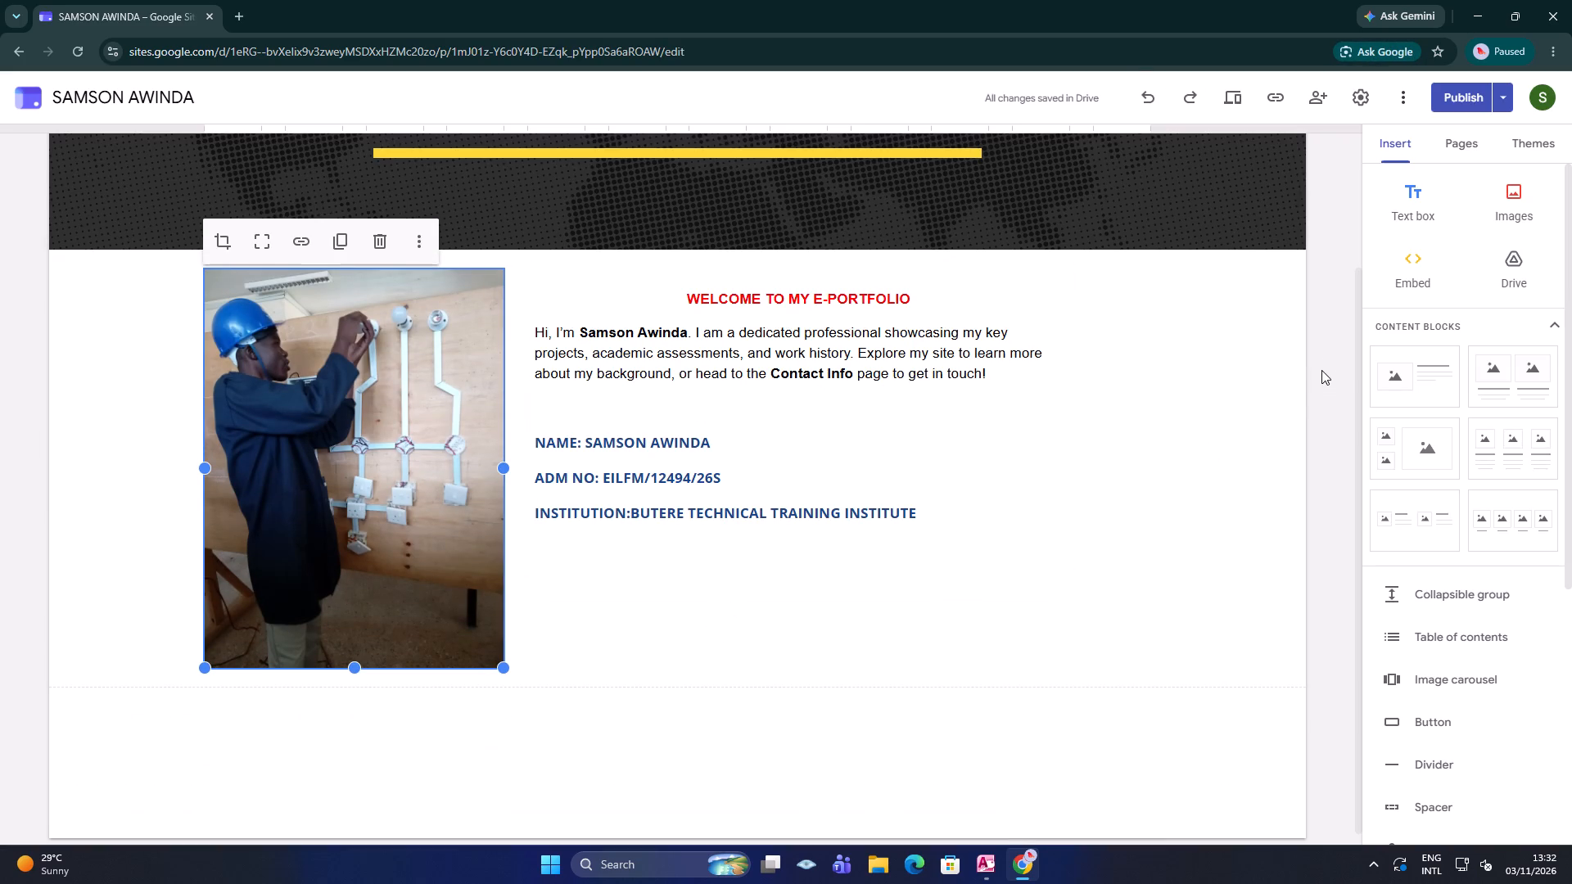
Open the INSTALL TRUNKING SYSTEM page nested under ASSESSEMENT and MODULE ONE.
scroll(1326, 357, up, 1)
click(1474, 142)
click(1440, 255)
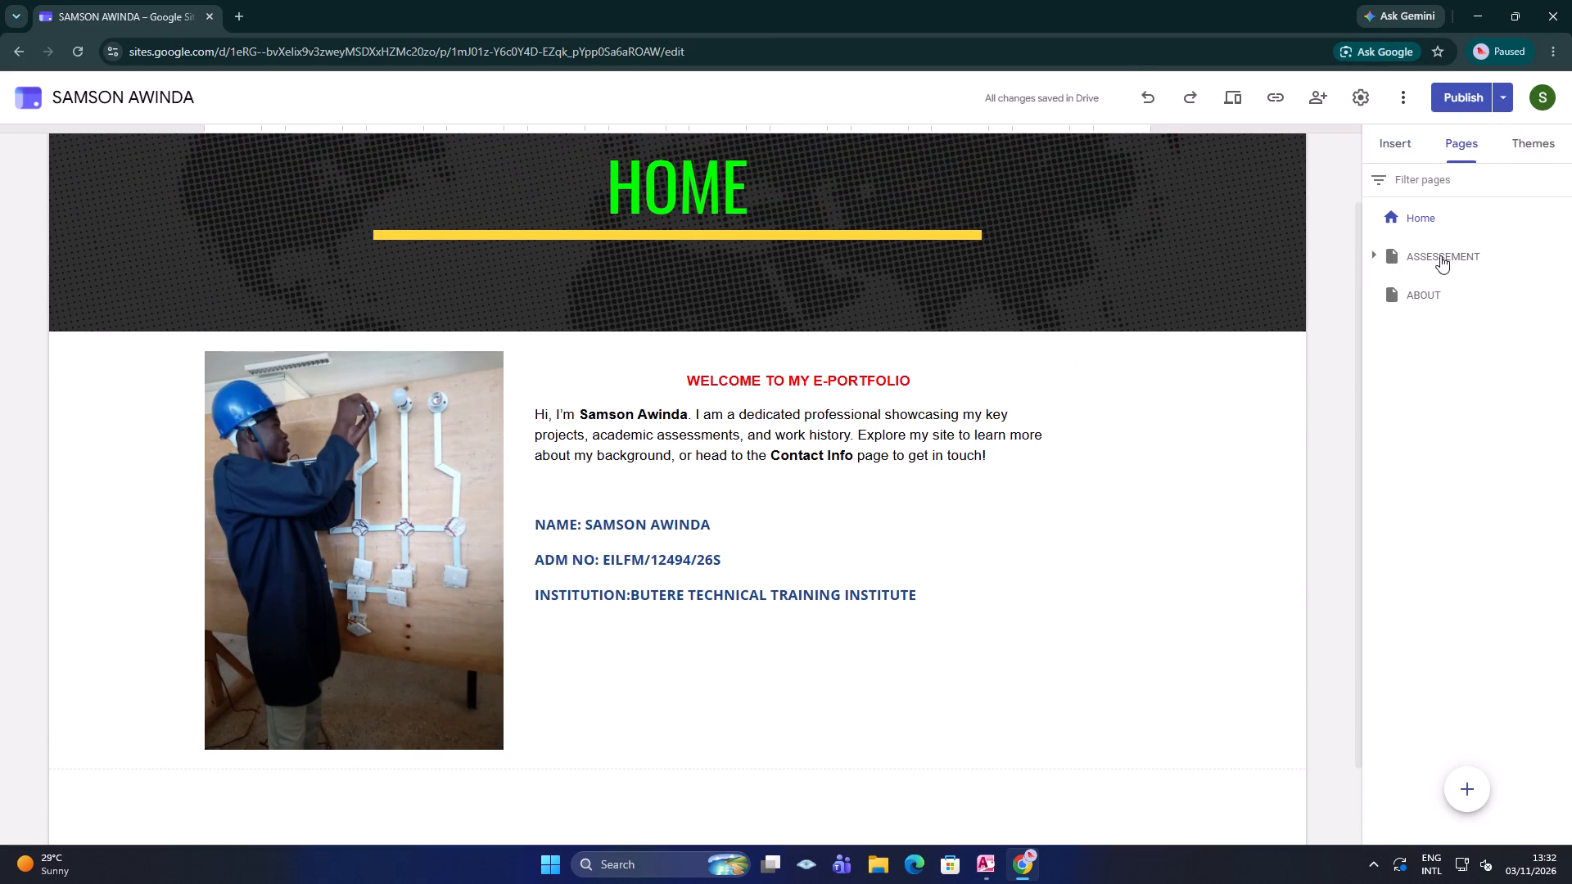
click(1371, 259)
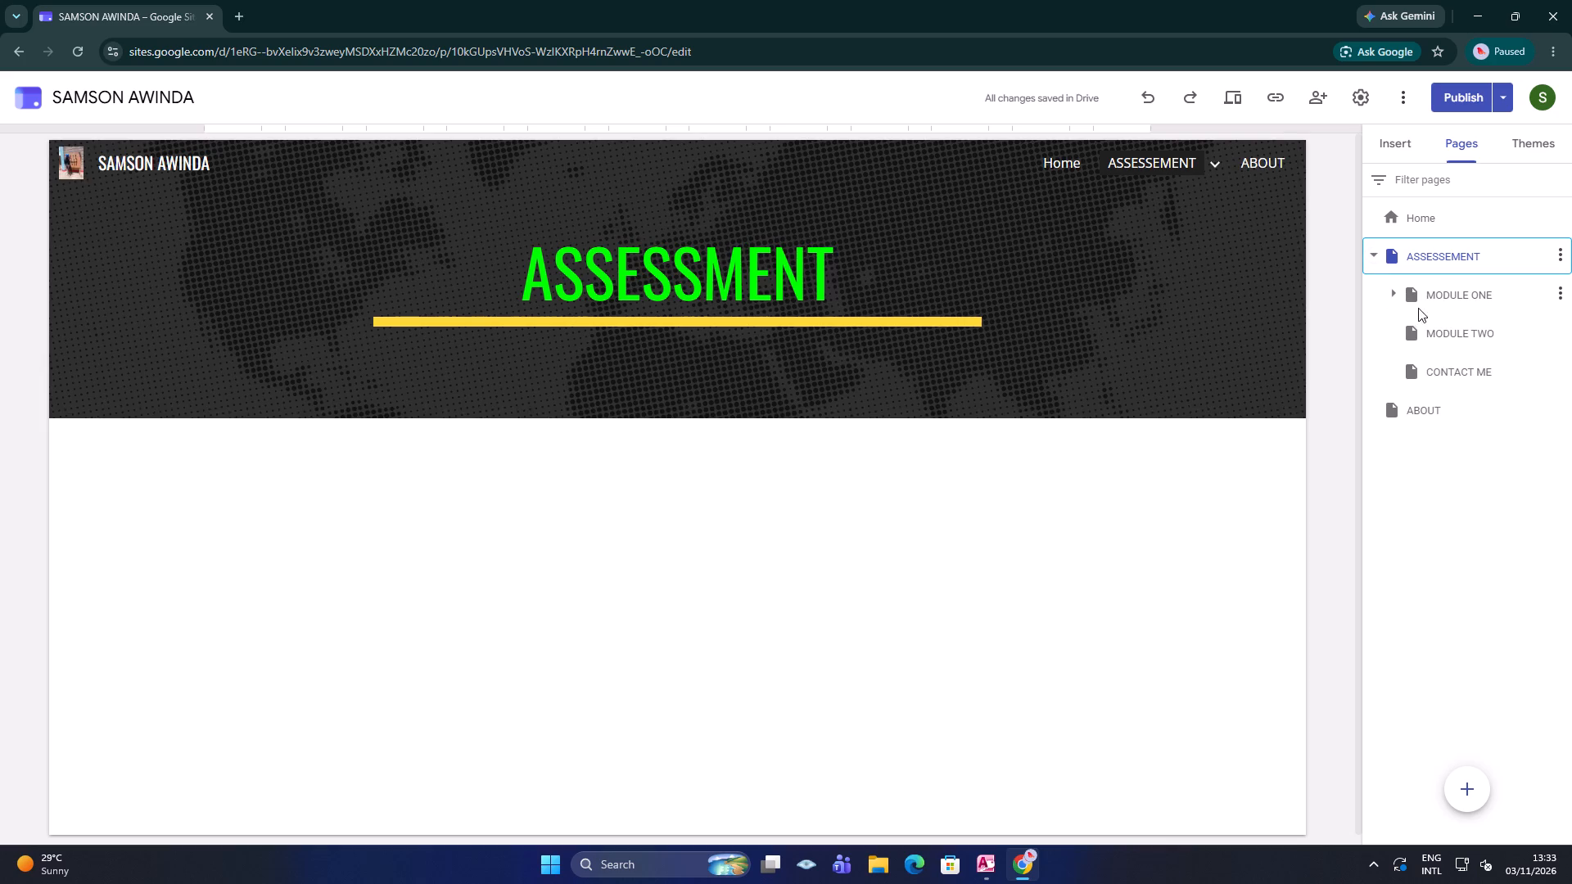
click(1398, 291)
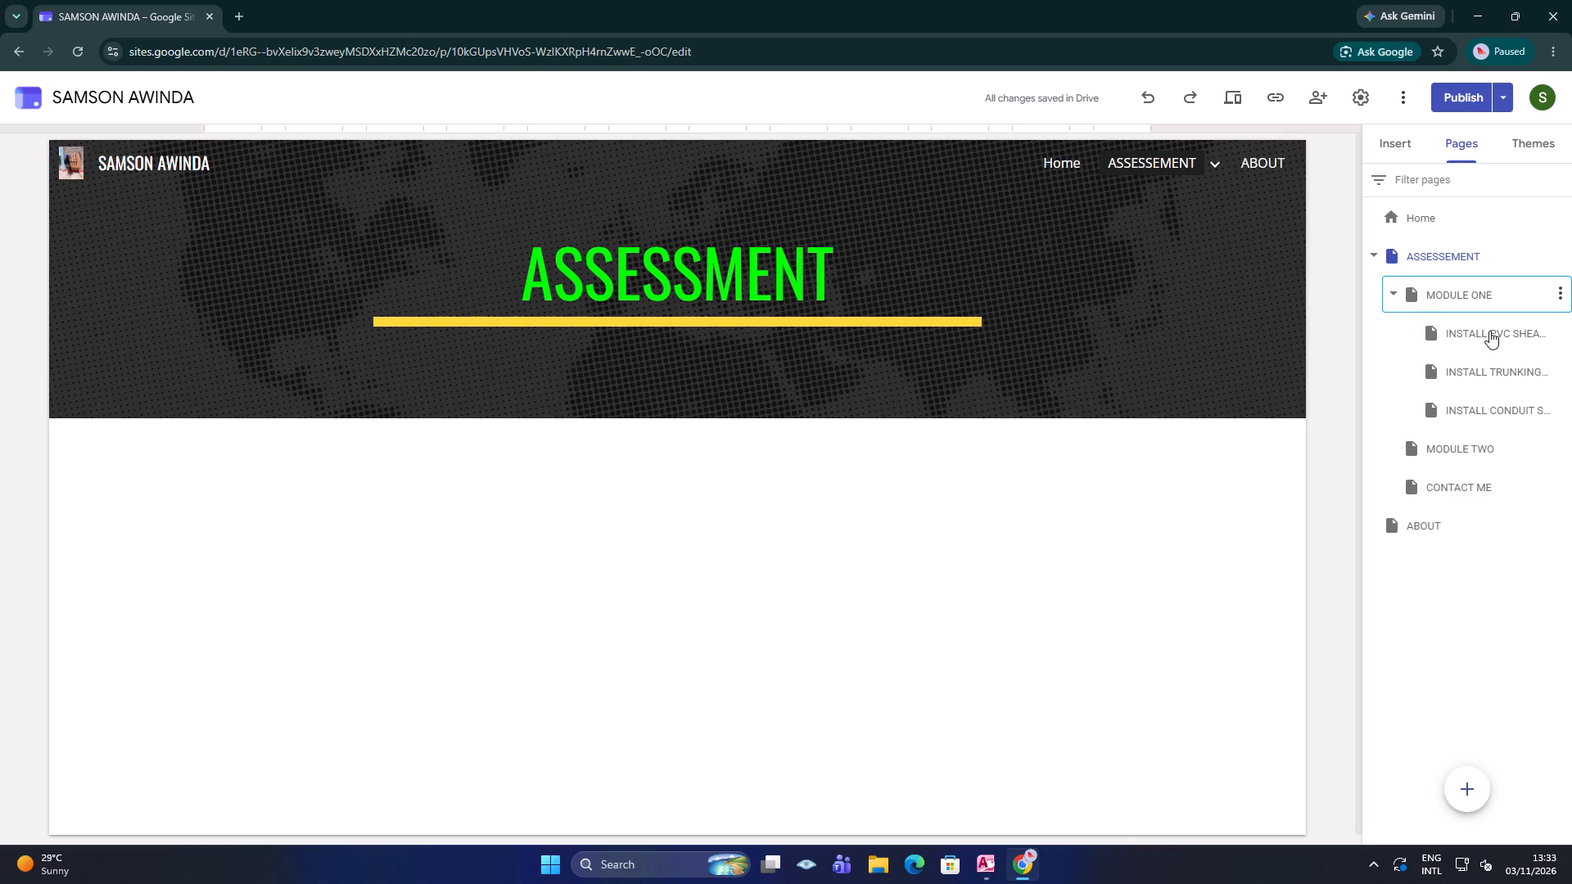
click(1490, 368)
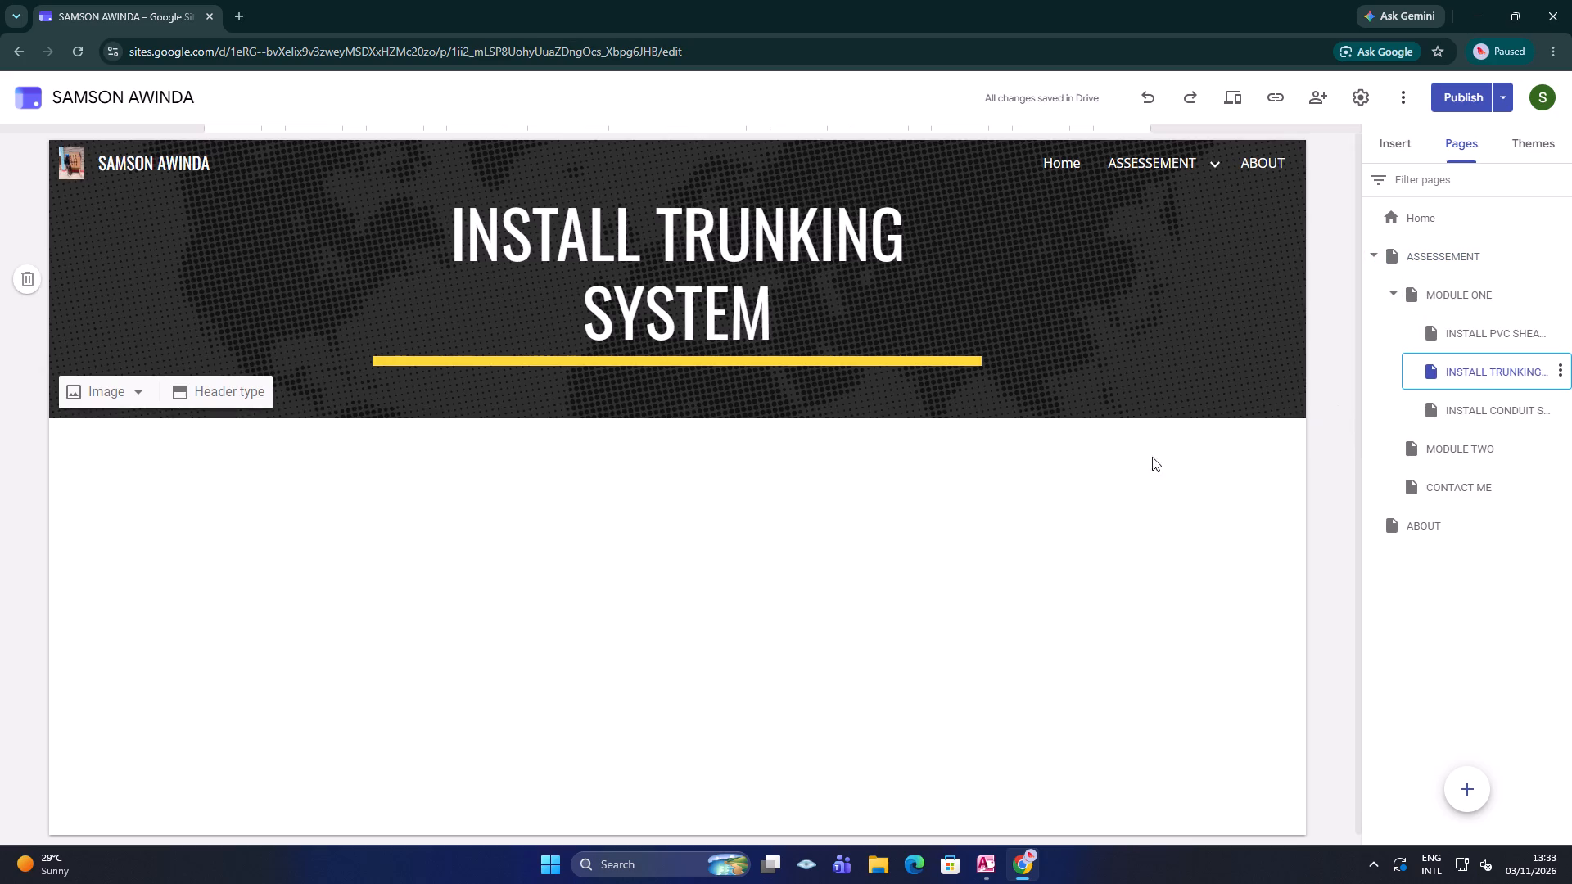
scroll(1460, 236, up, 3)
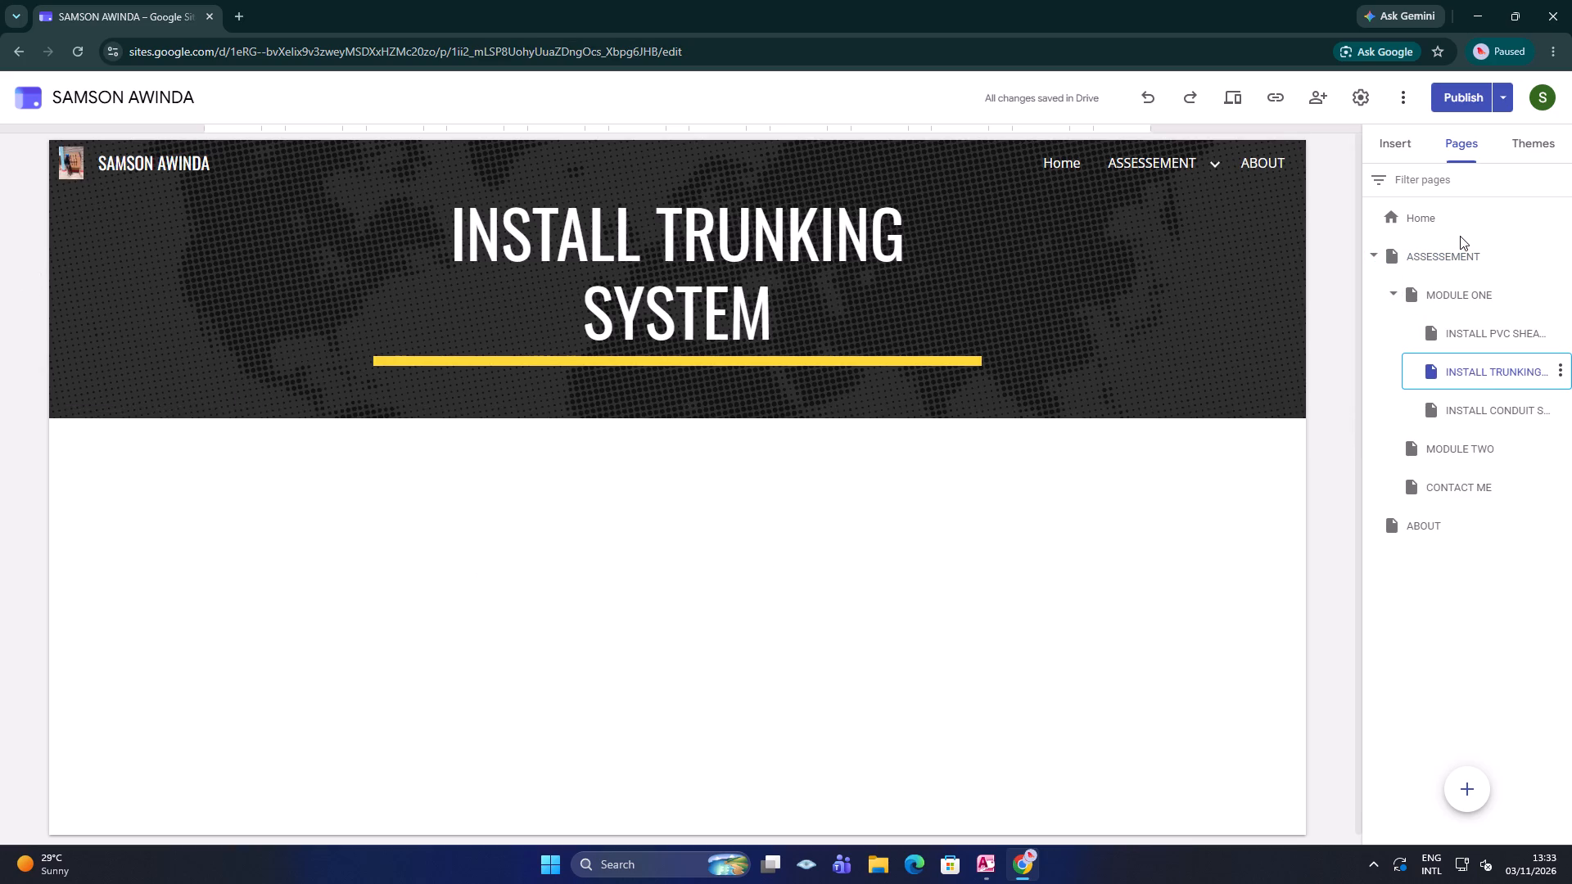
Insert a text box below the page header with the text ASSESSMENT ONE.
click(1399, 141)
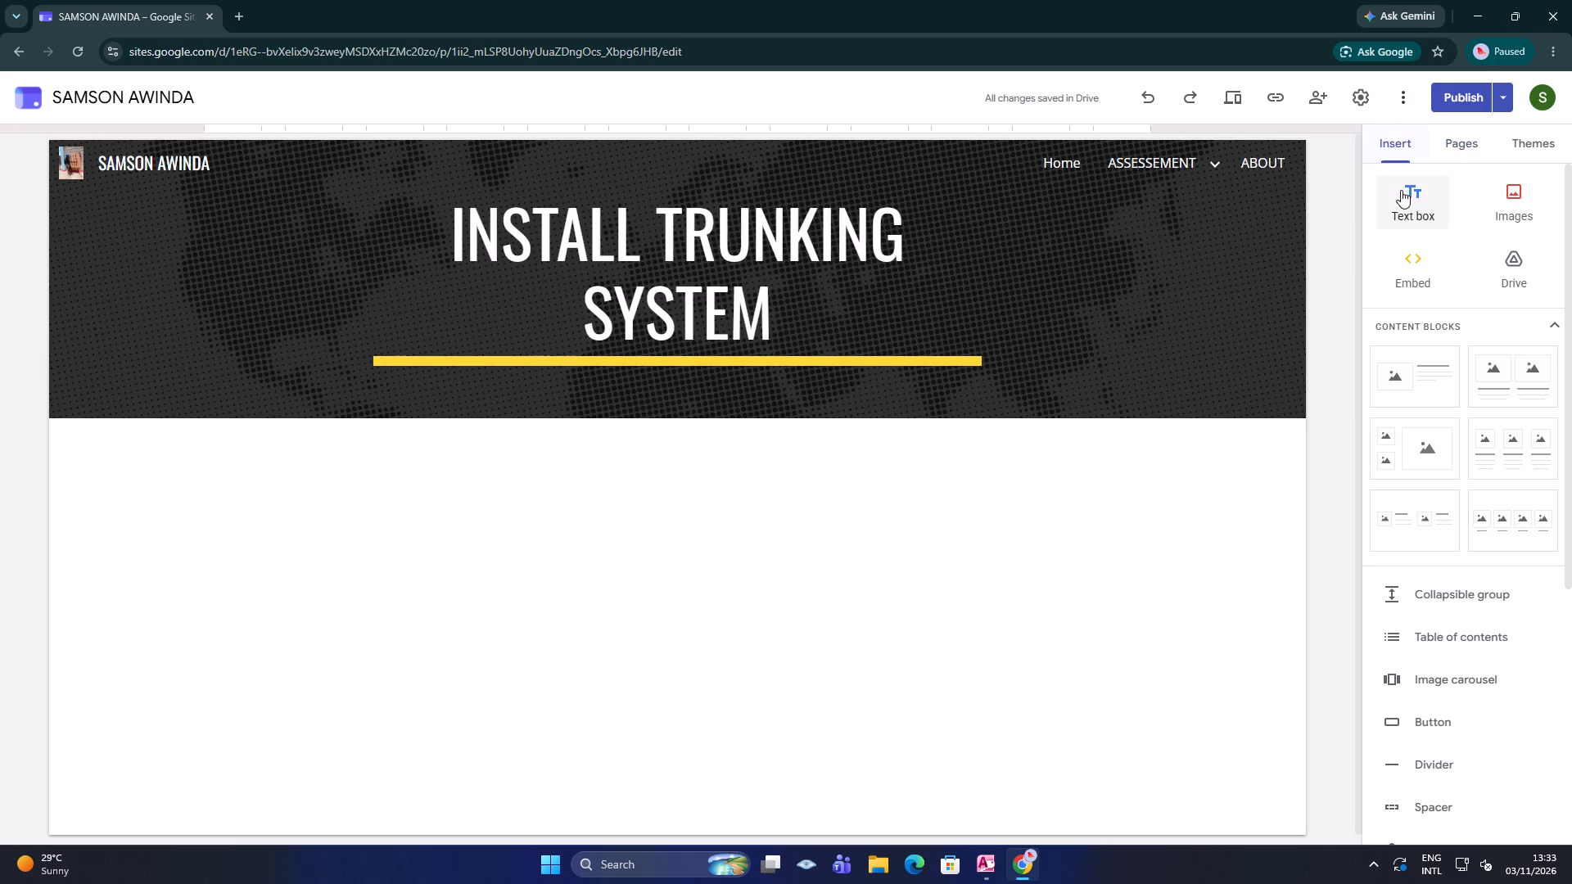
click(1404, 208)
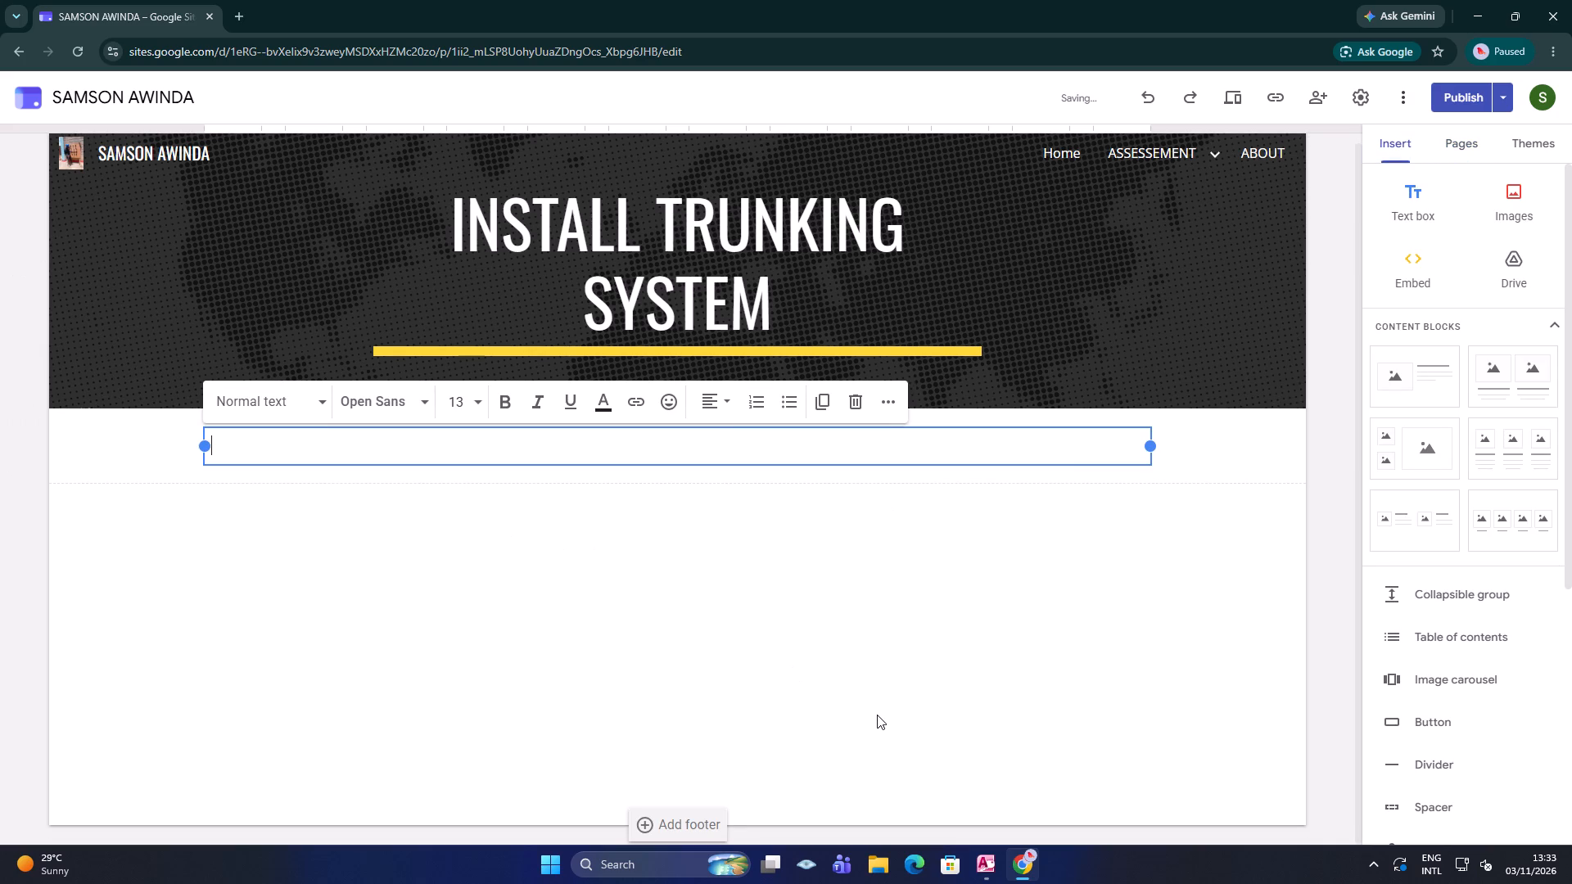
text(ASS)
text(ESSMENT ONE)
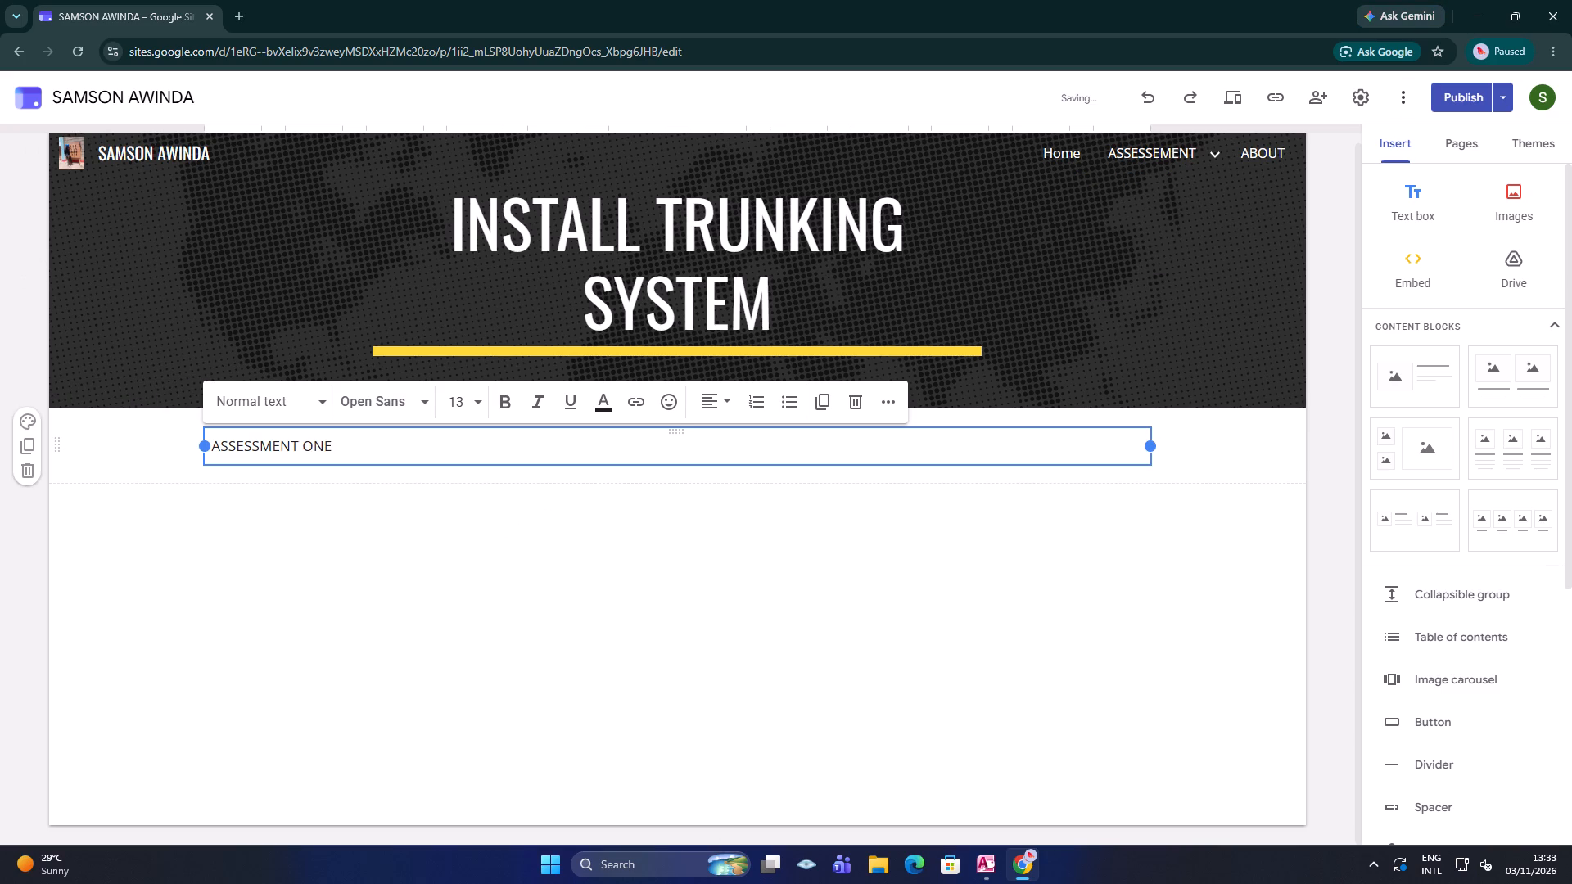
Format the ASSESSMENT ONE text as bold, size 24 and centre-aligned.
drag(329, 450, 206, 440)
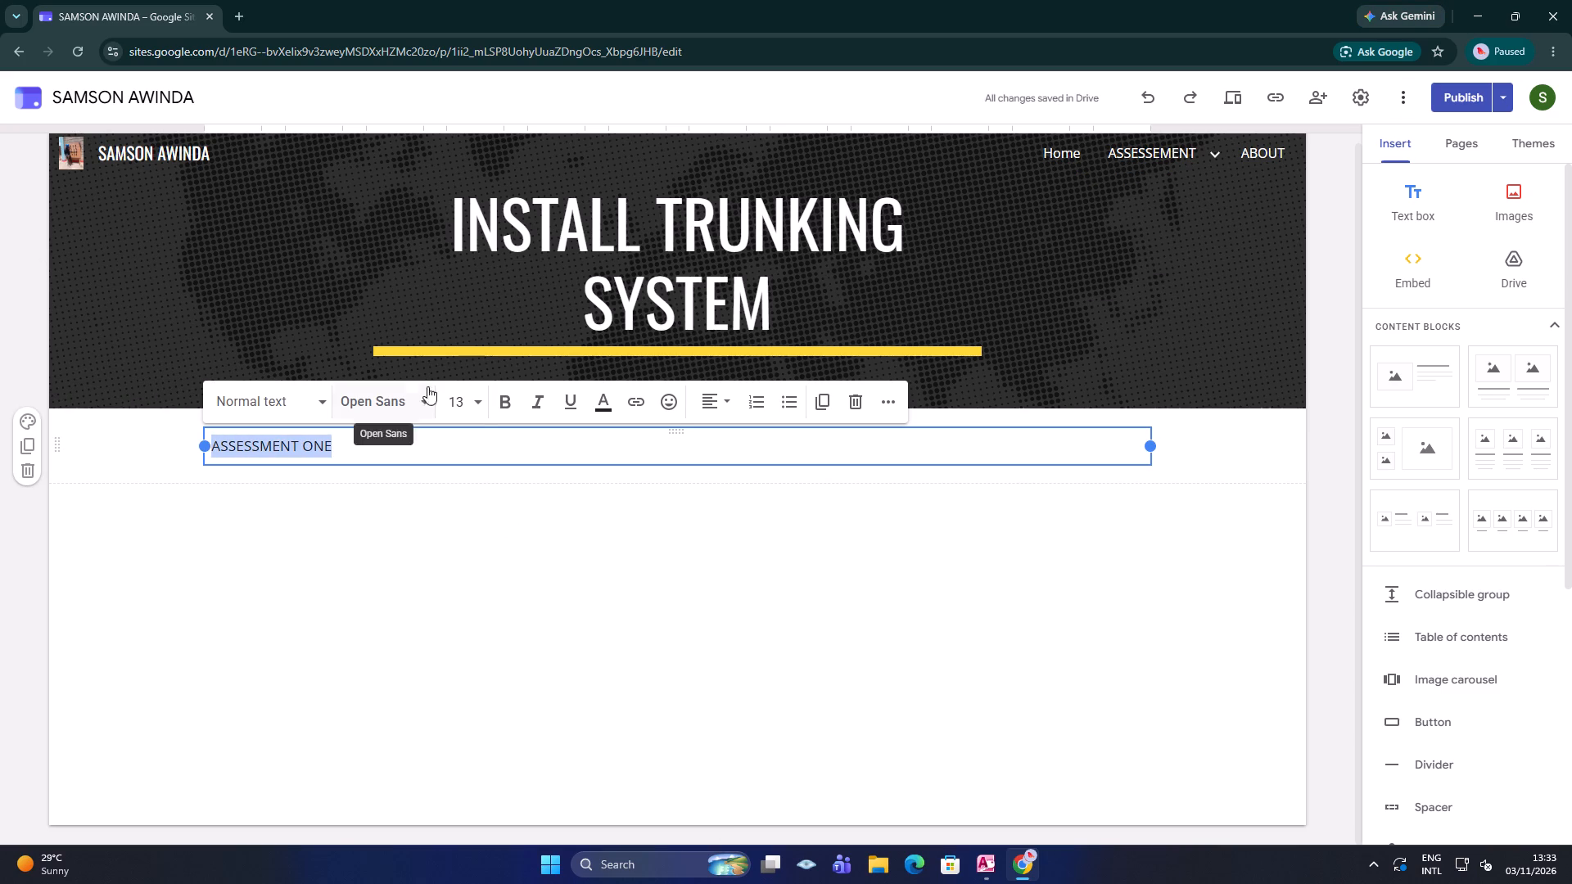
drag(505, 403, 498, 406)
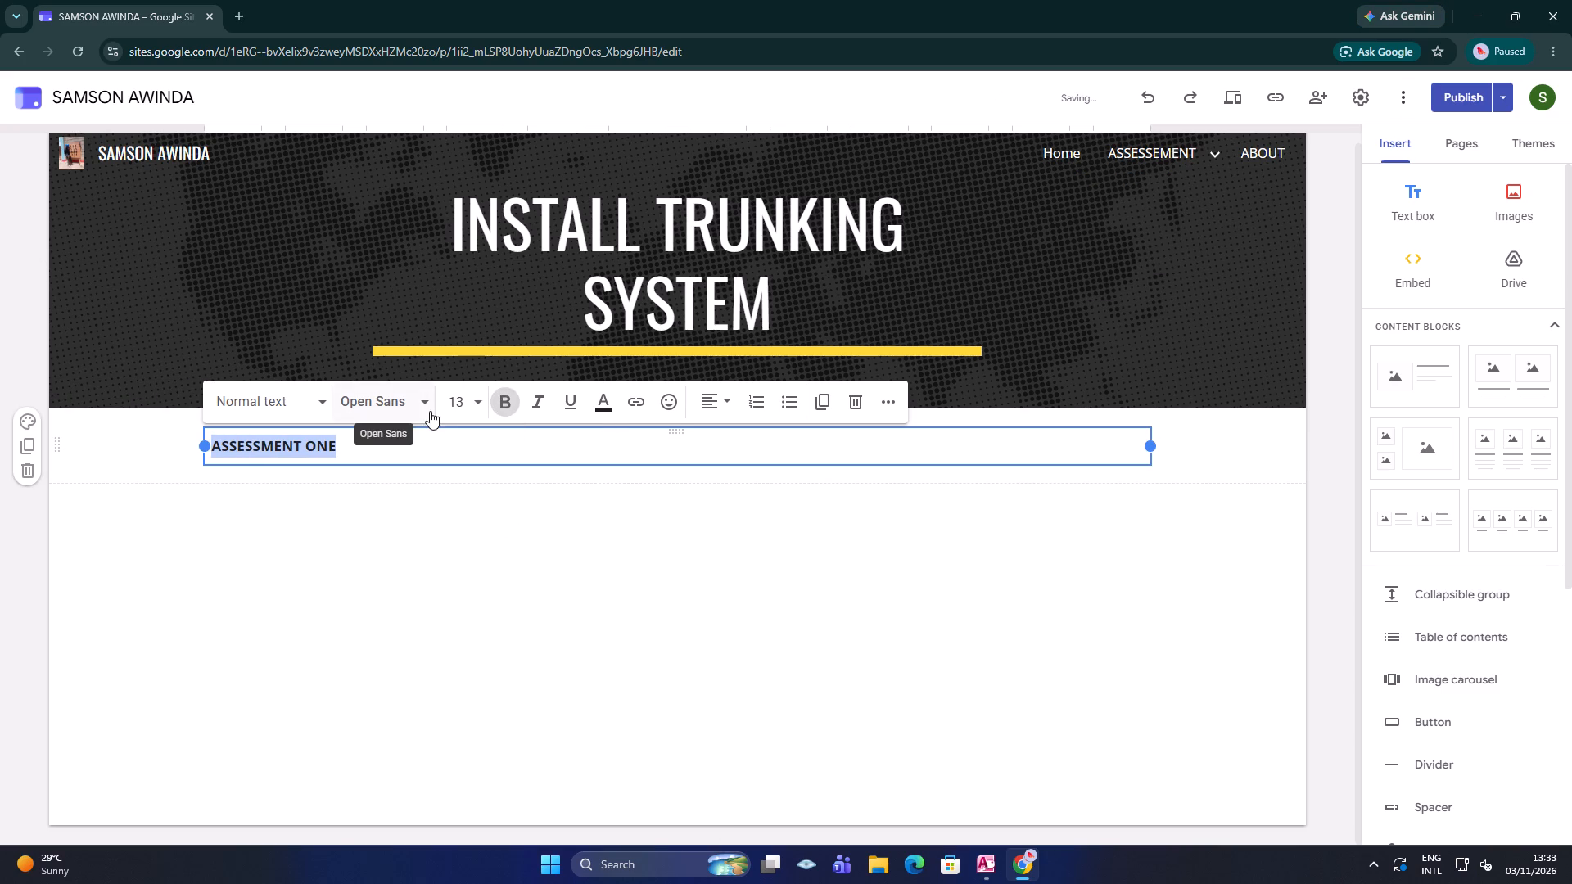
click(431, 398)
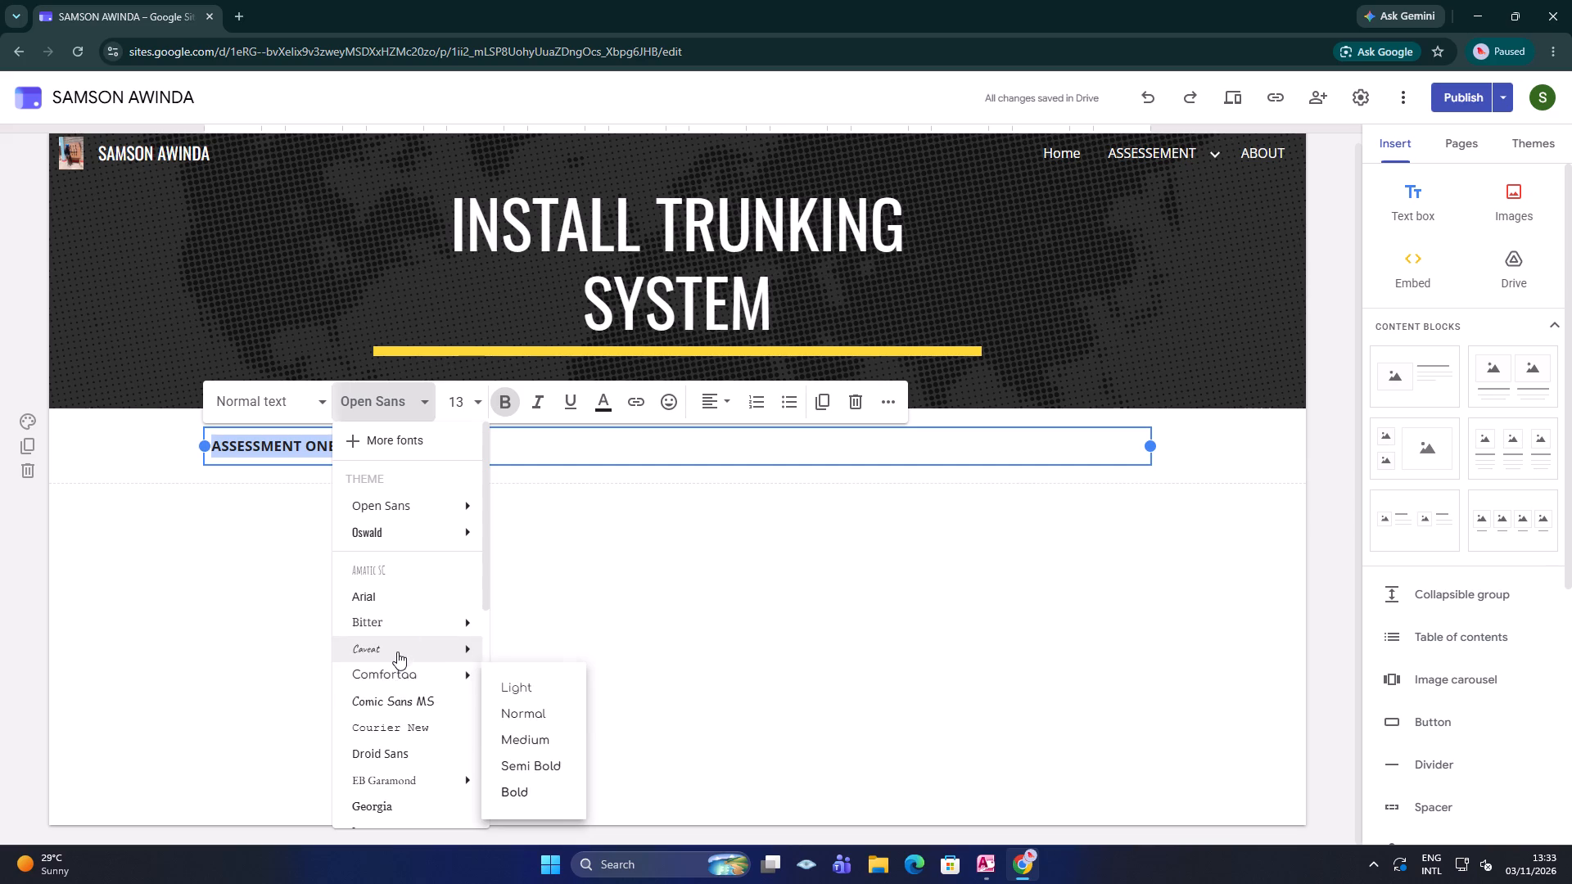
click(629, 571)
drag(368, 449, 230, 452)
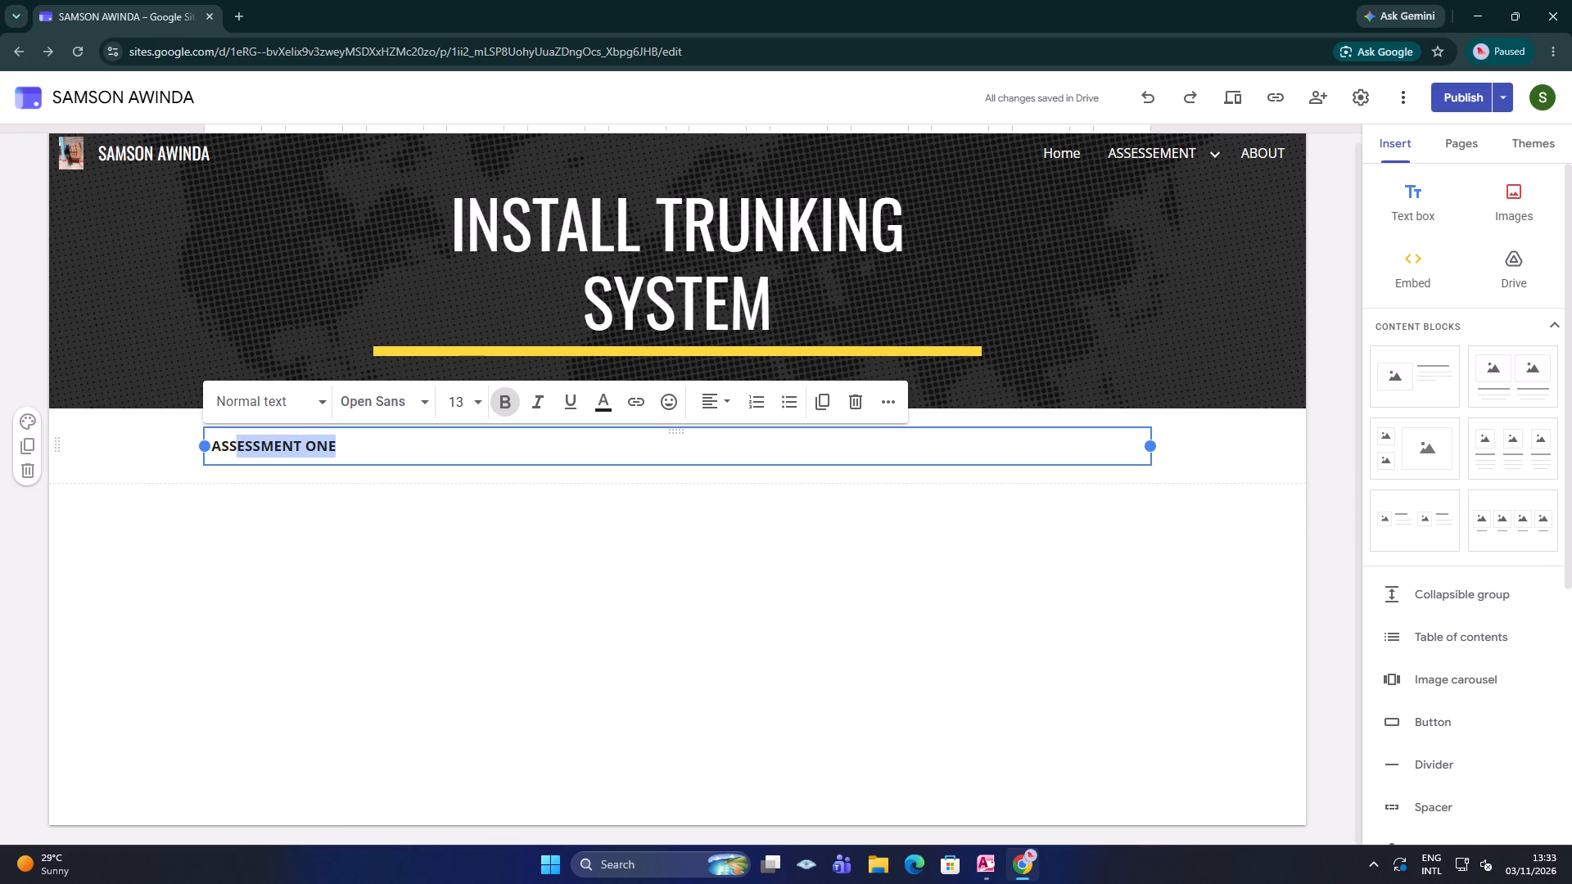
drag(230, 452, 210, 458)
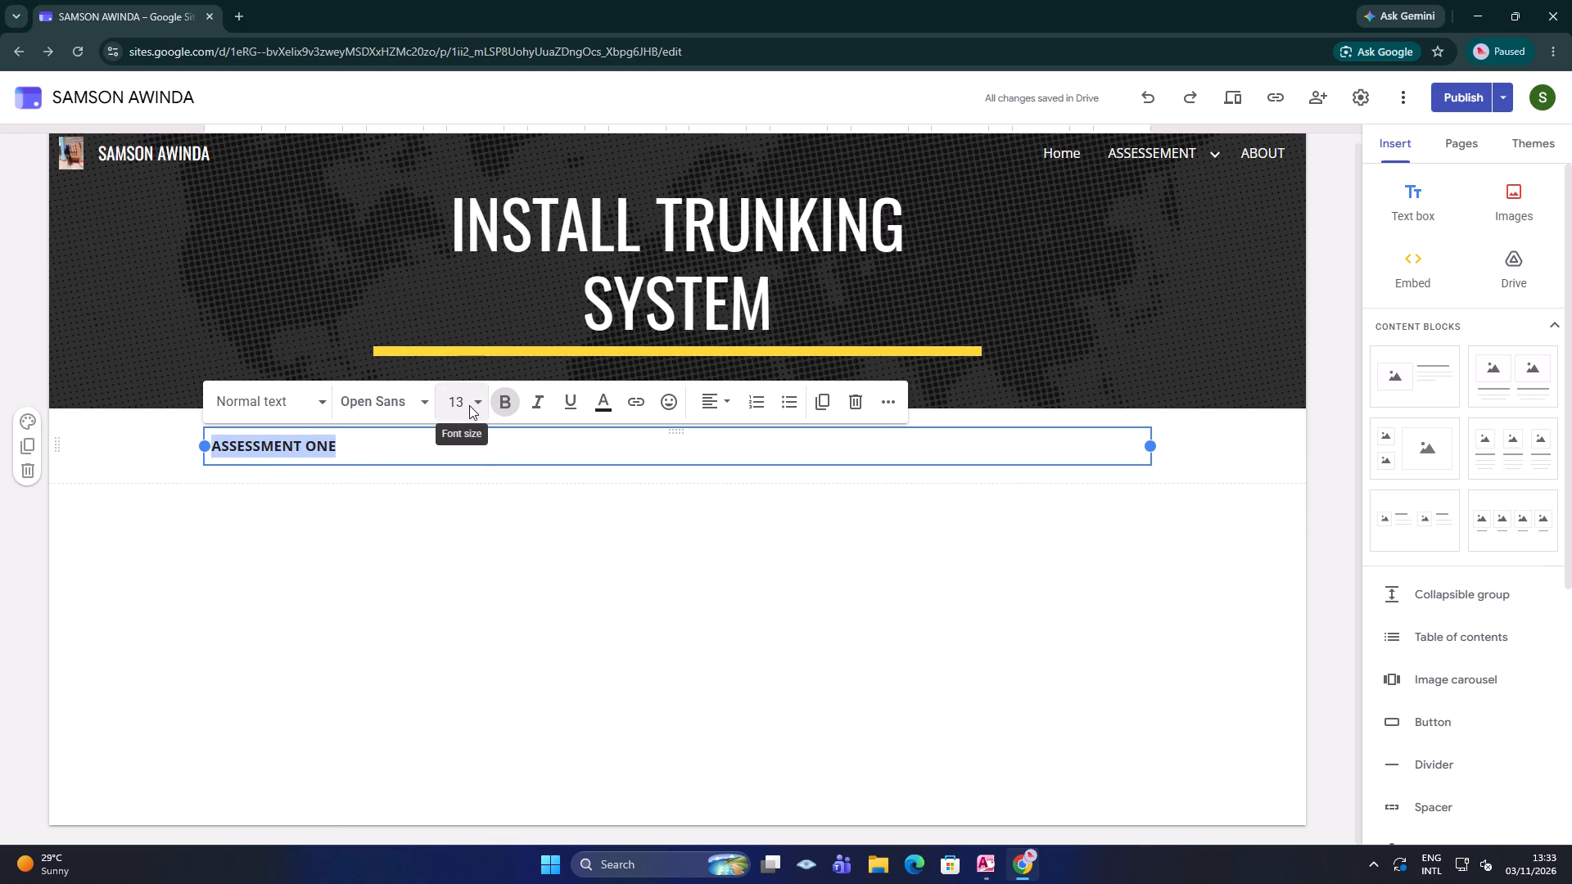
click(472, 405)
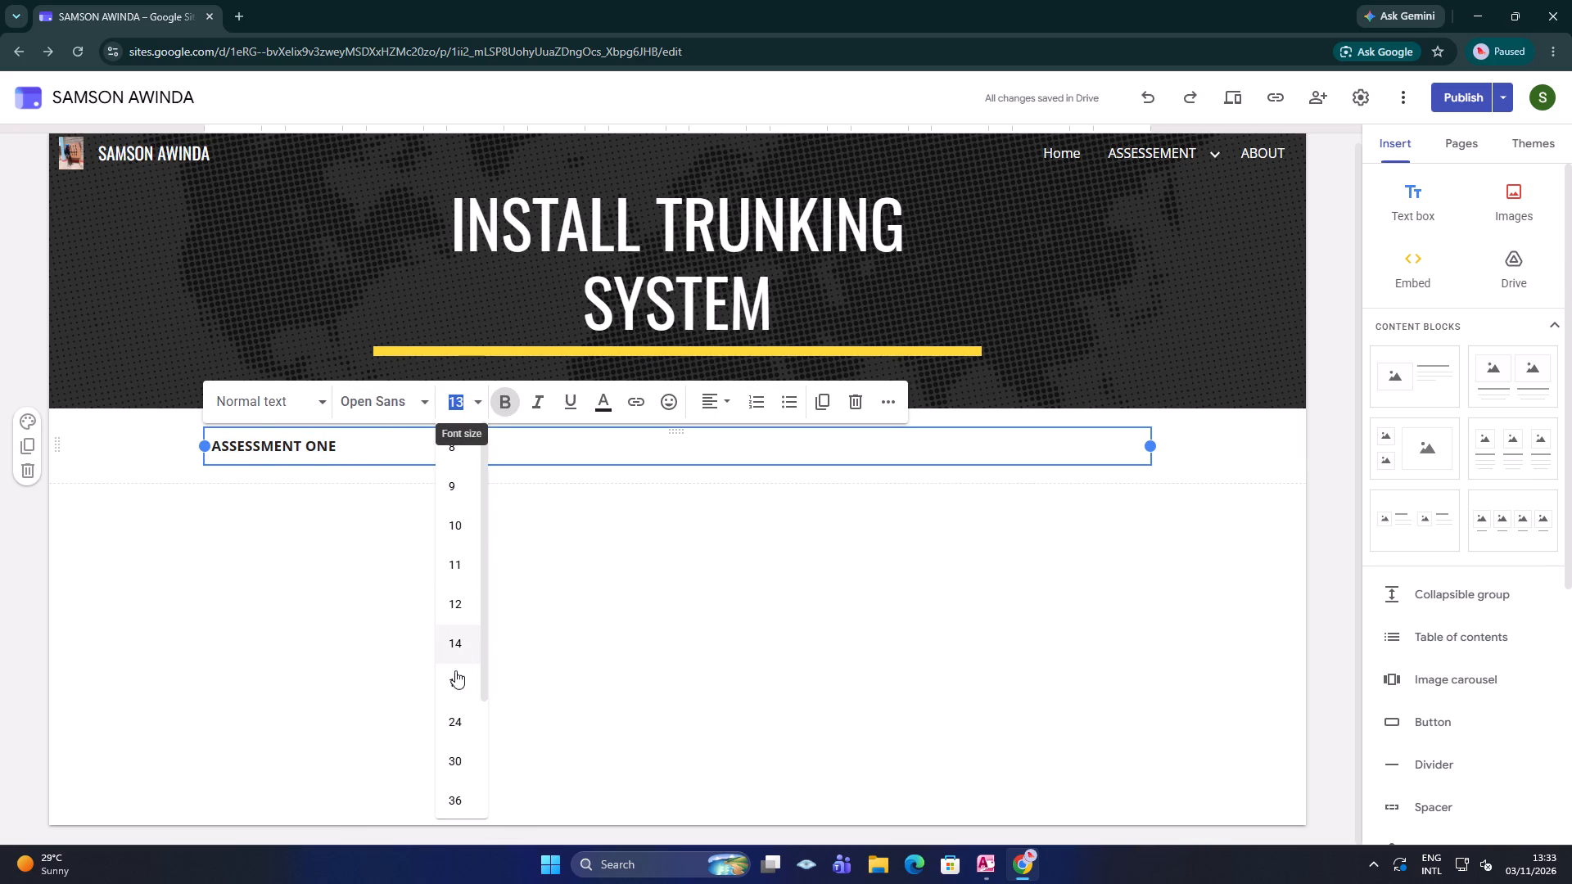
click(456, 712)
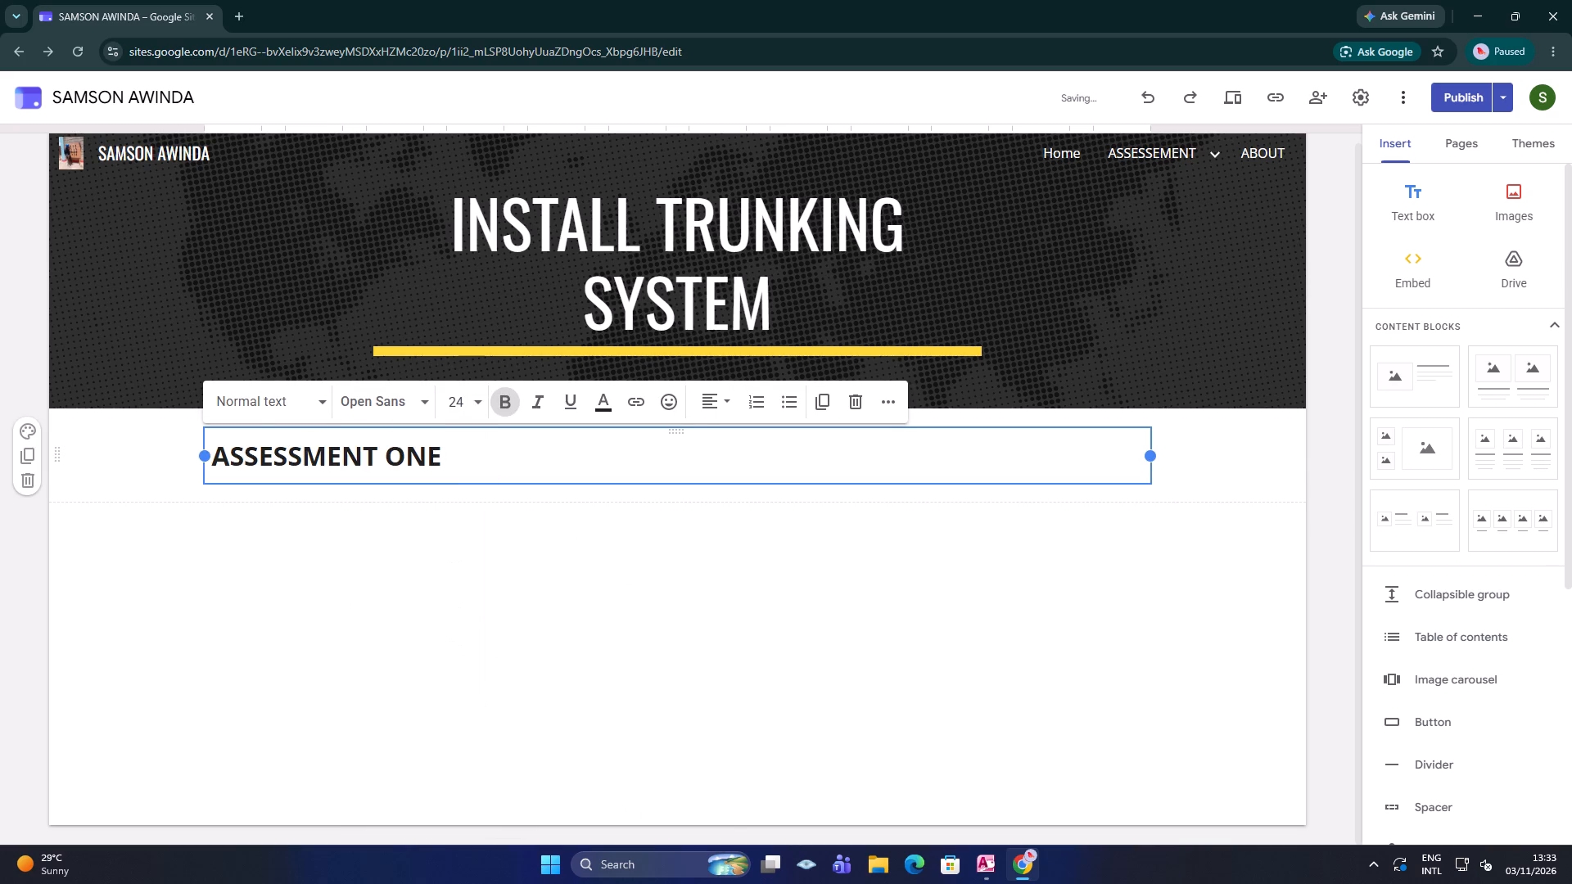
click(727, 402)
click(702, 490)
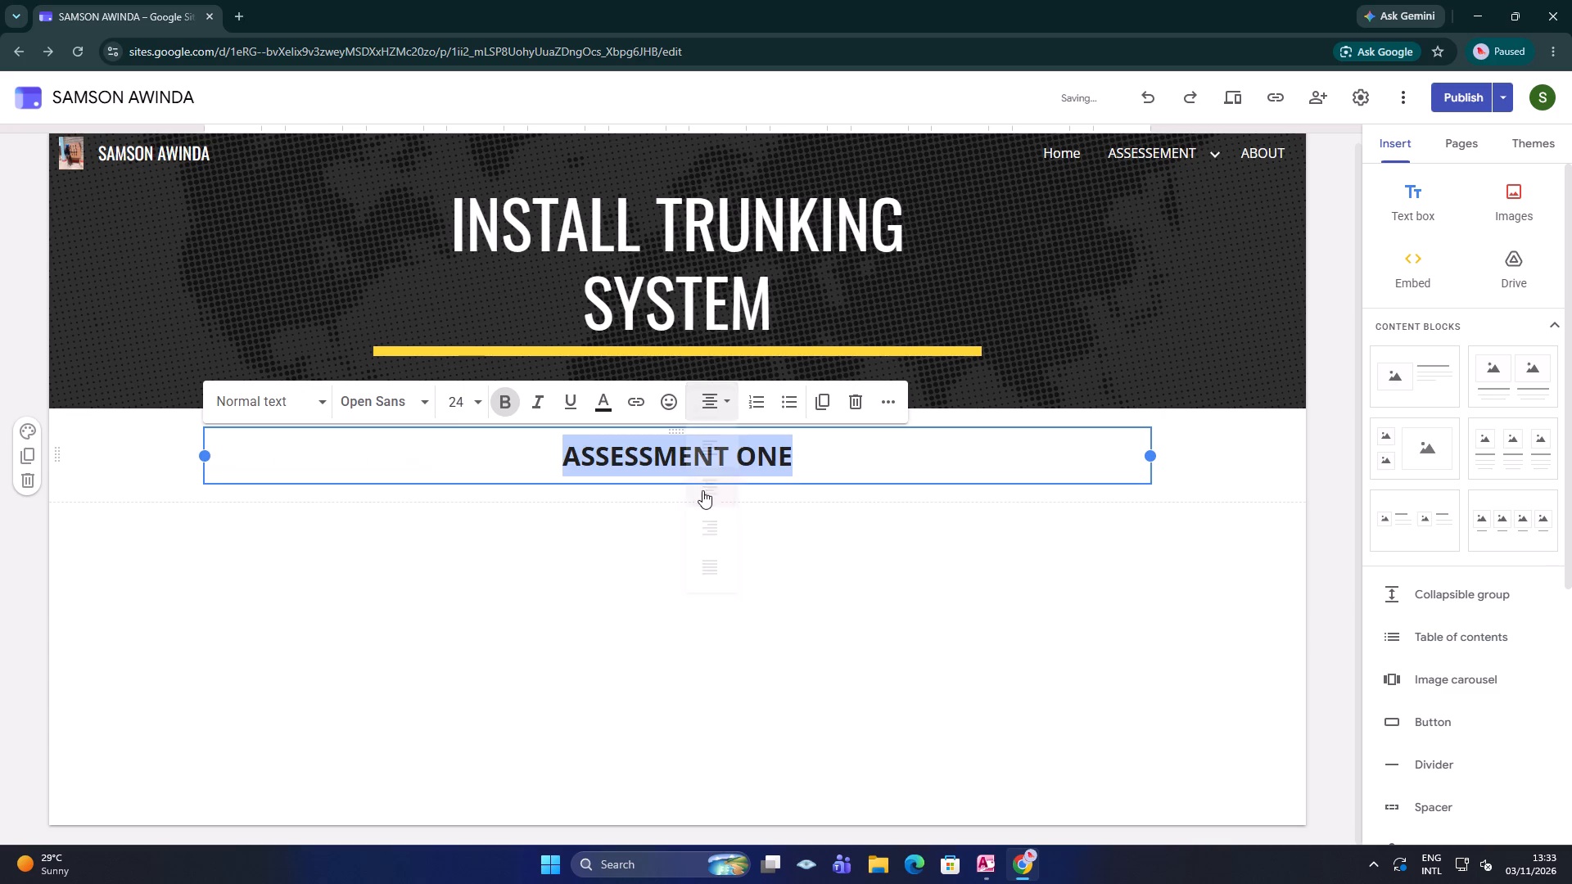
click(676, 590)
Insert the two-column content block with image placeholders and captions below the ASSESSMENT ONE heading.
scroll(657, 593, down, 2)
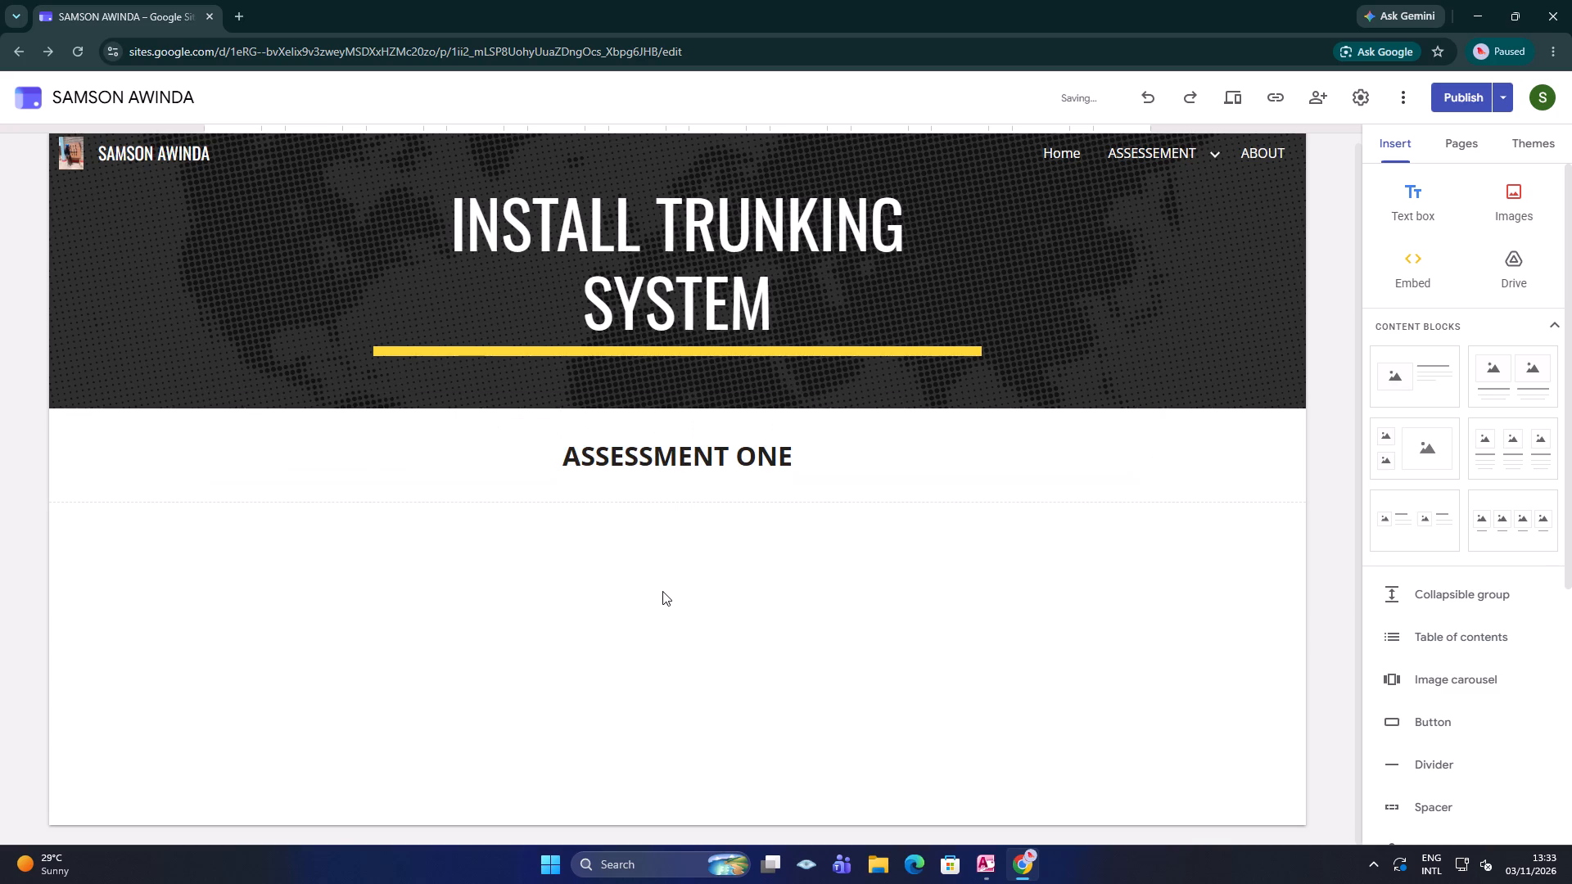
click(1518, 399)
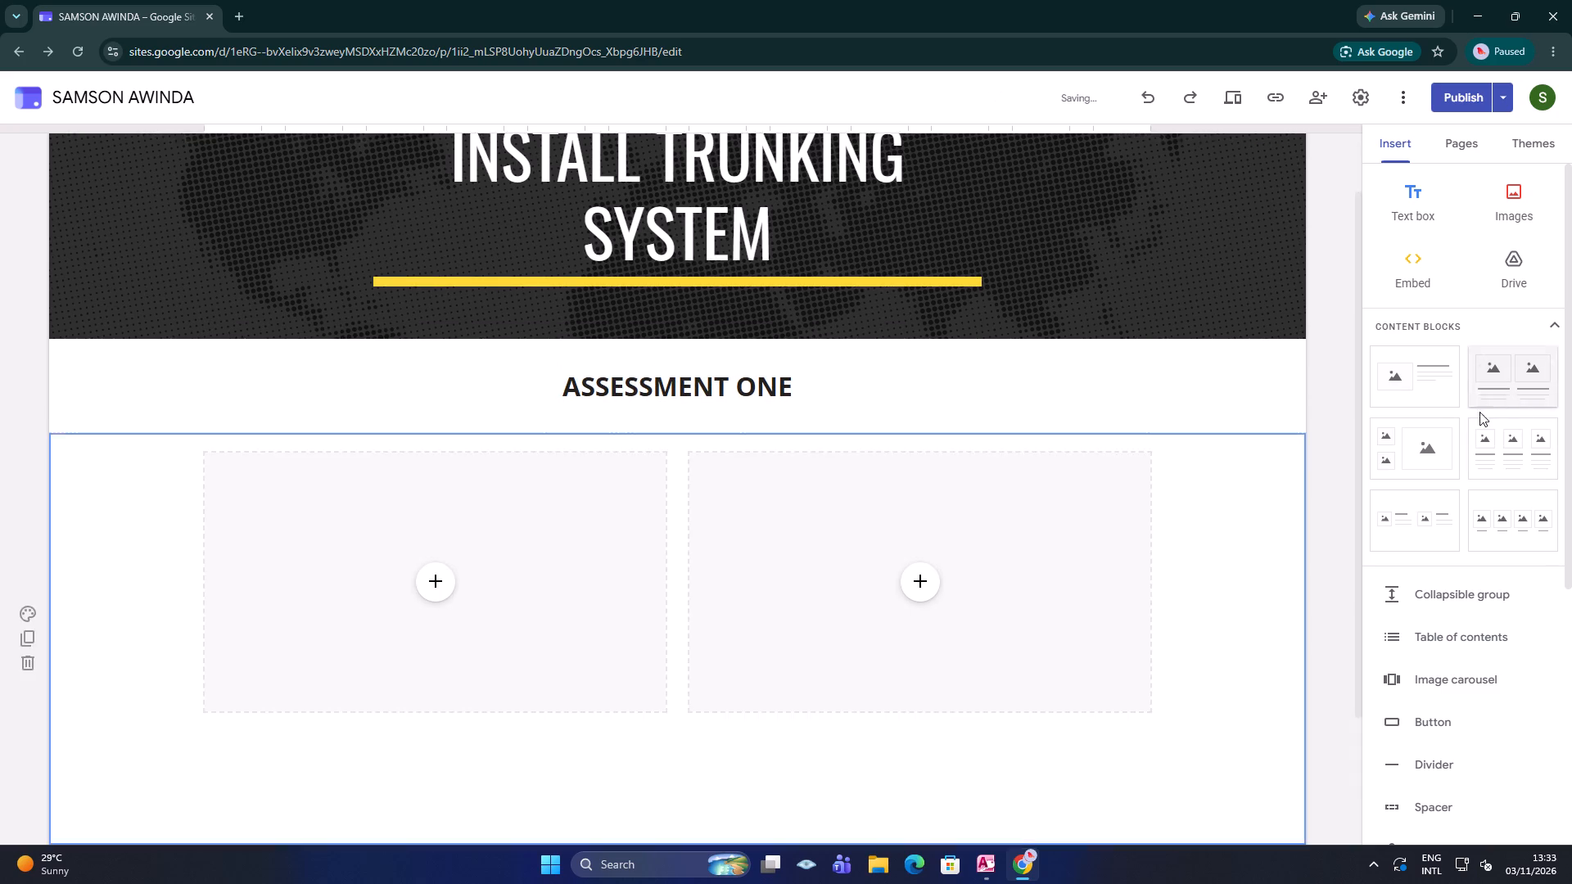
Enter STUDENT TOOL as the heading under both image placeholders.
click(569, 591)
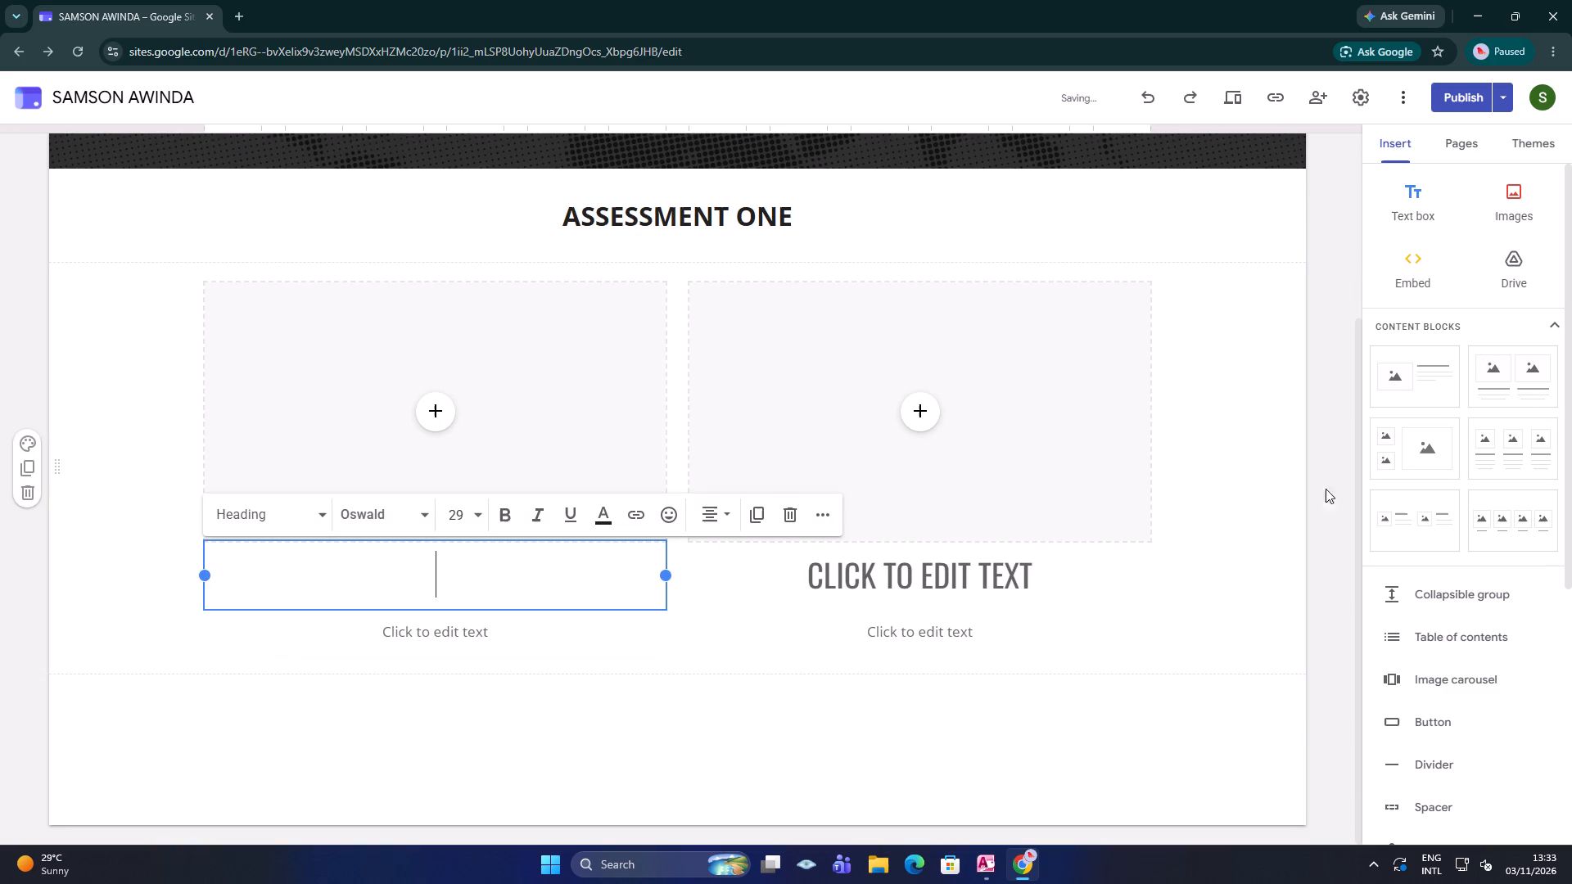
text(STU)
text(DENT TOO)
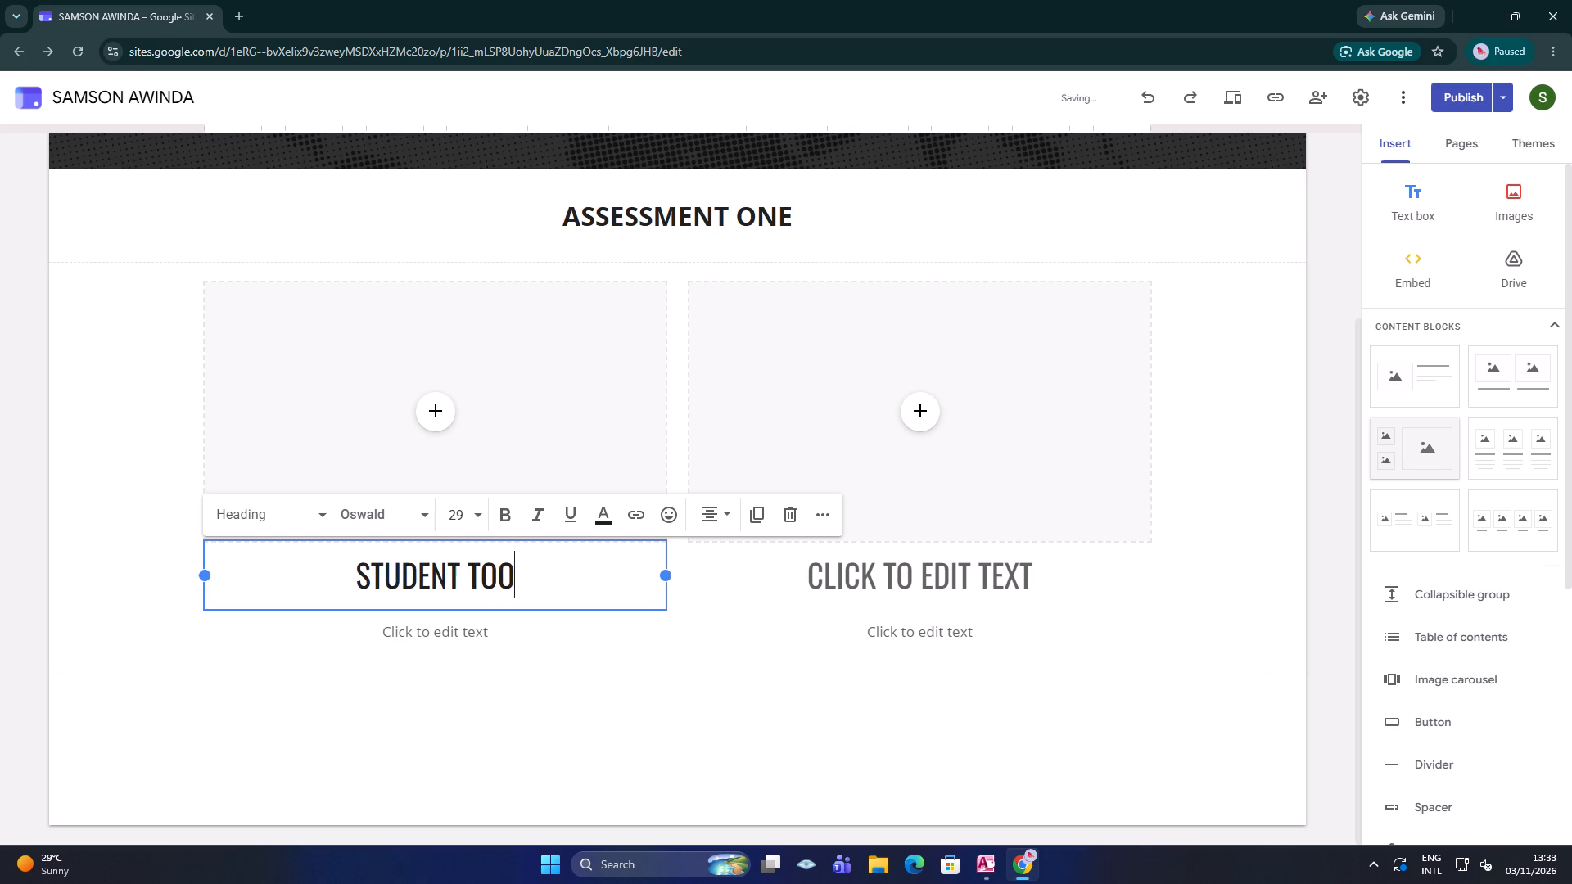
key(l)
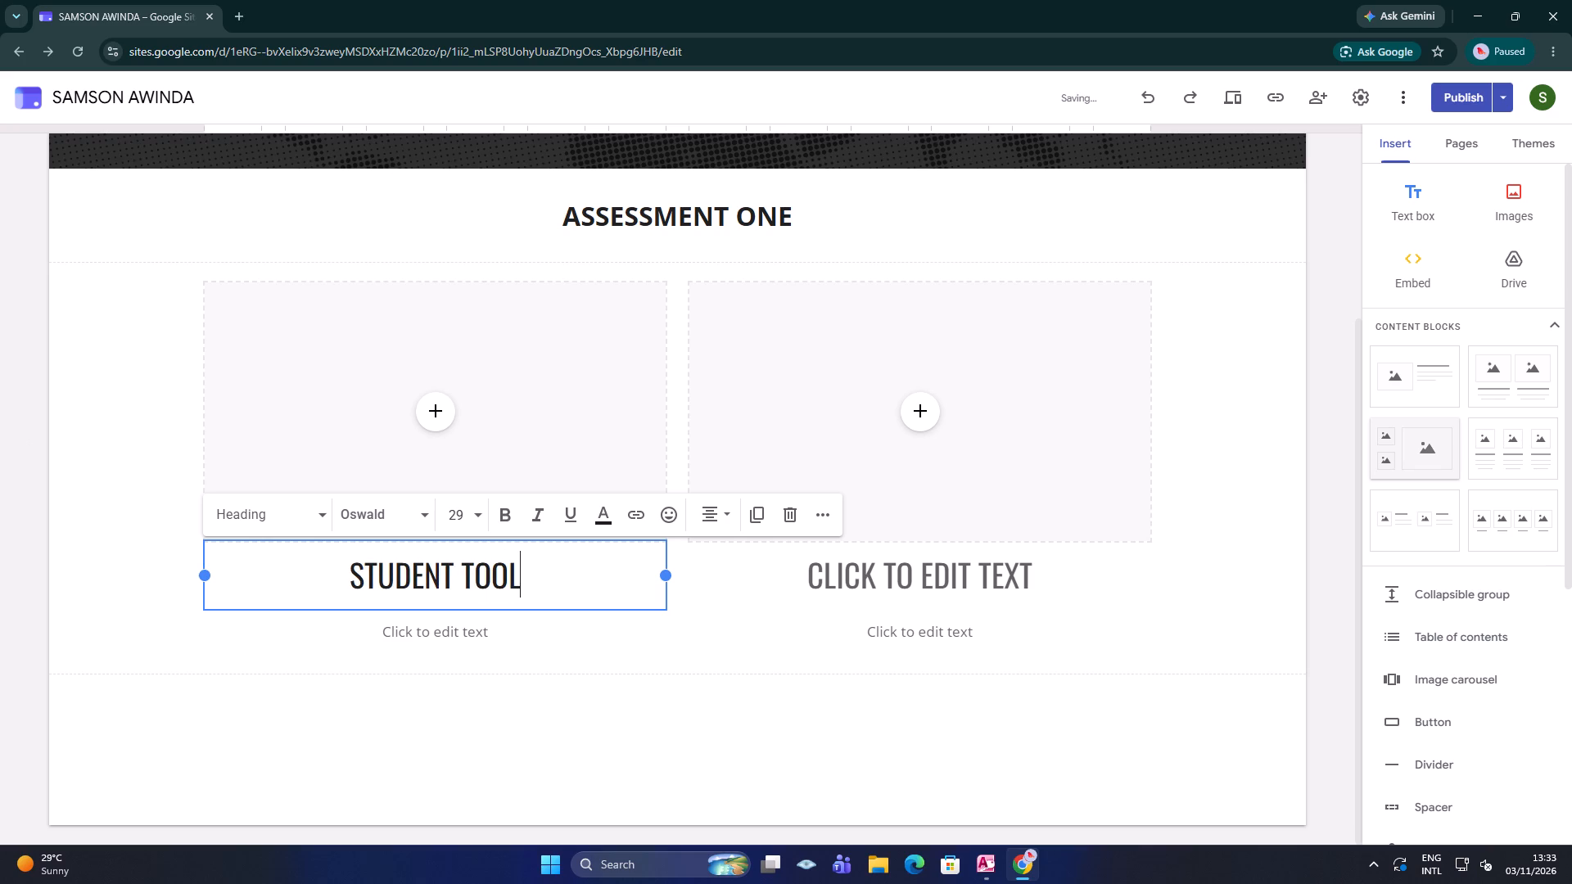
click(1089, 598)
click(1084, 579)
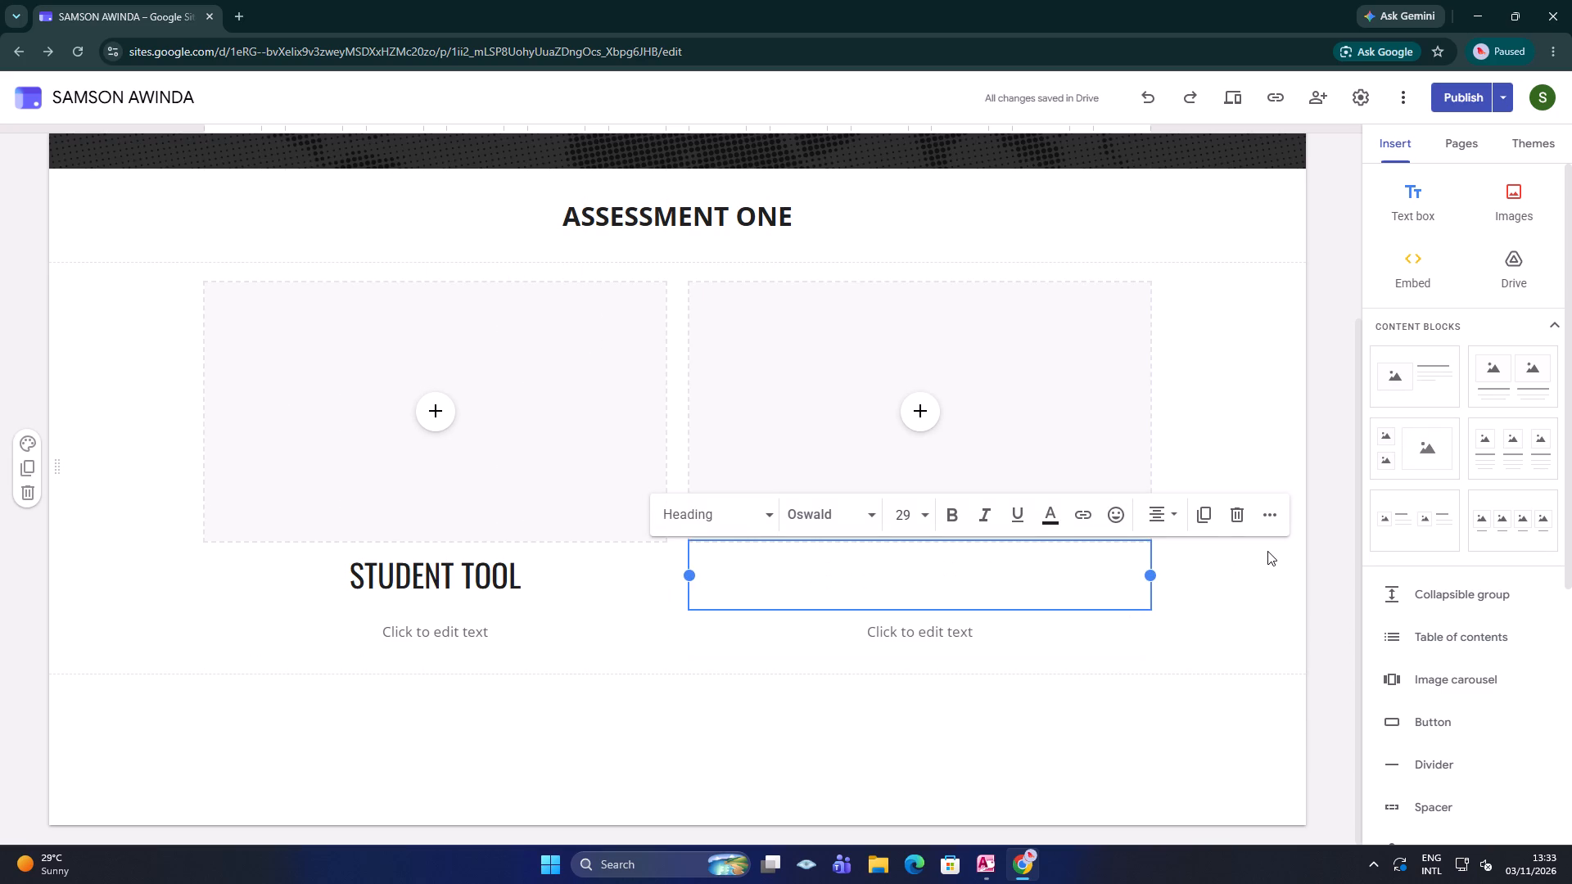
text(STUDENT TOOL)
click(985, 748)
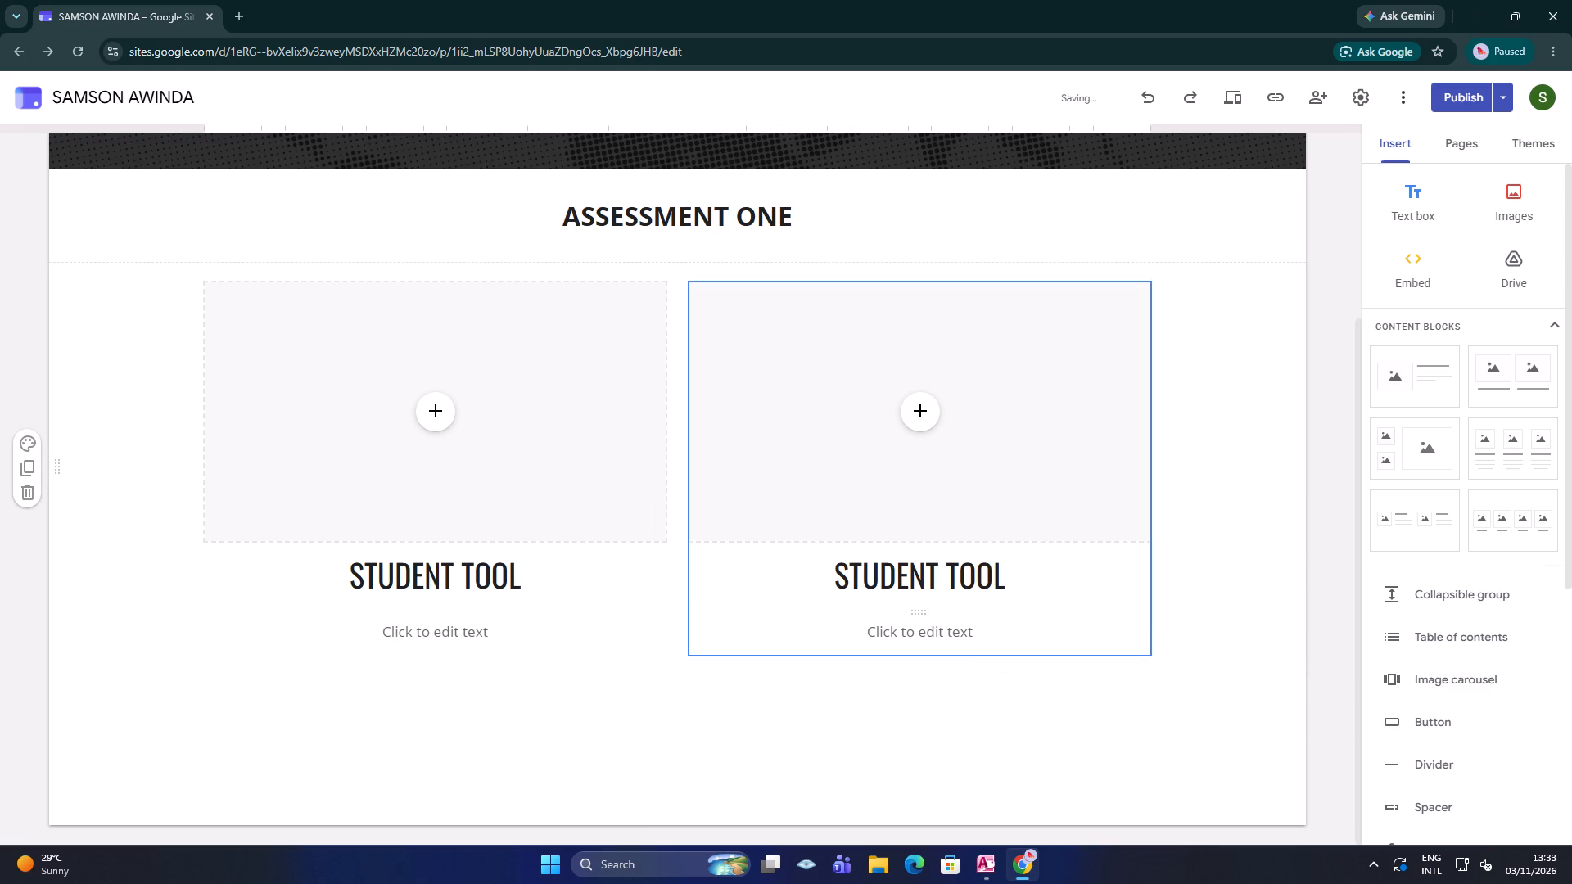
Delete the empty body text boxes beneath both STUDENT TOOL headings.
click(966, 634)
click(1308, 587)
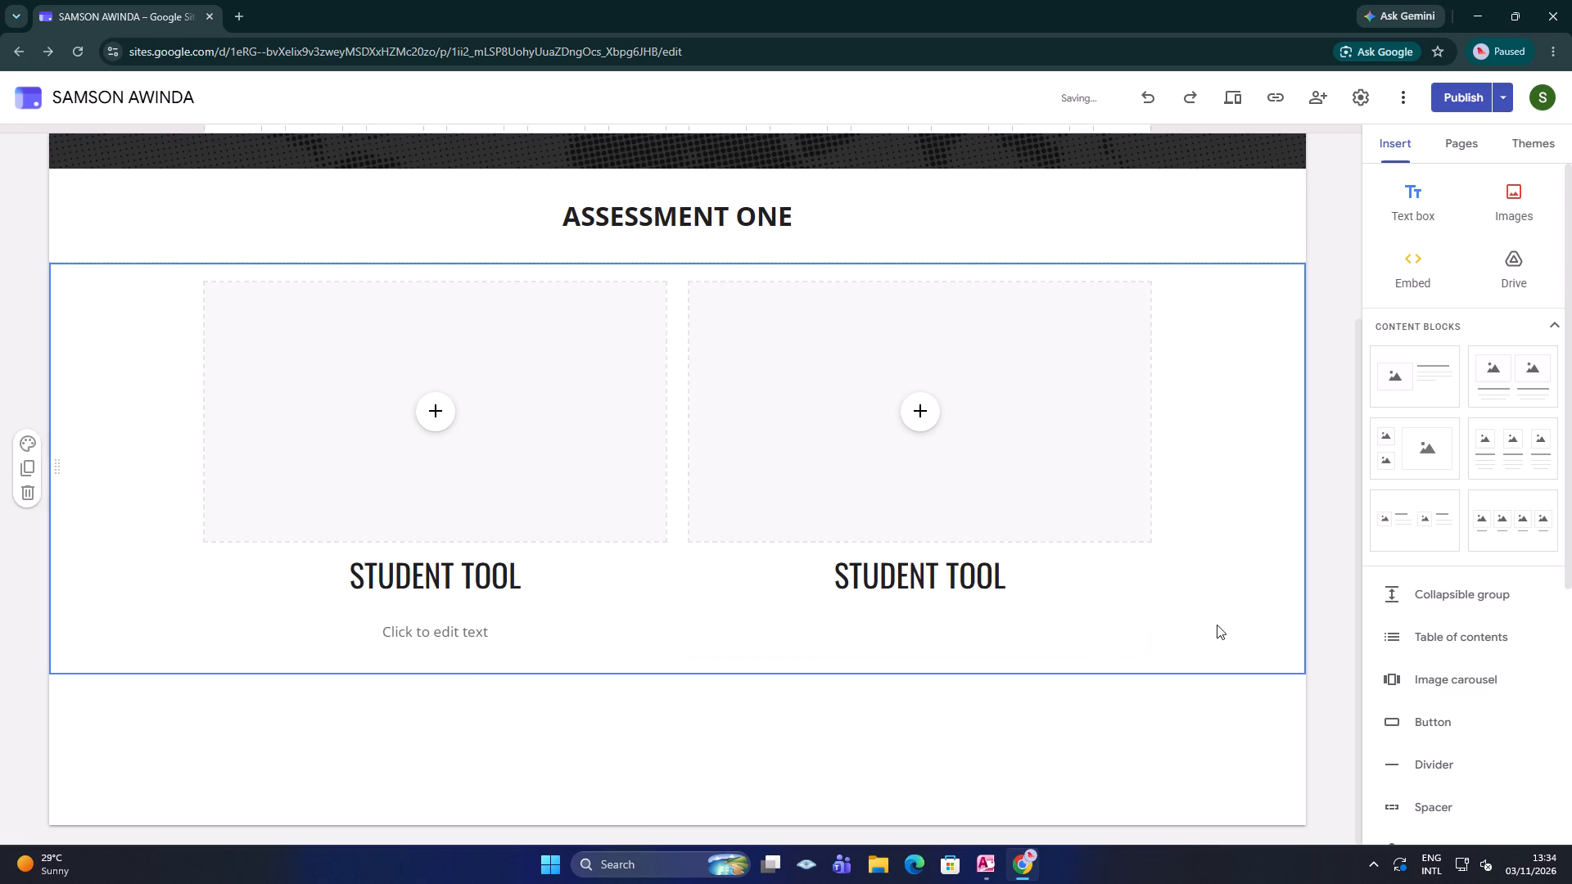
click(402, 632)
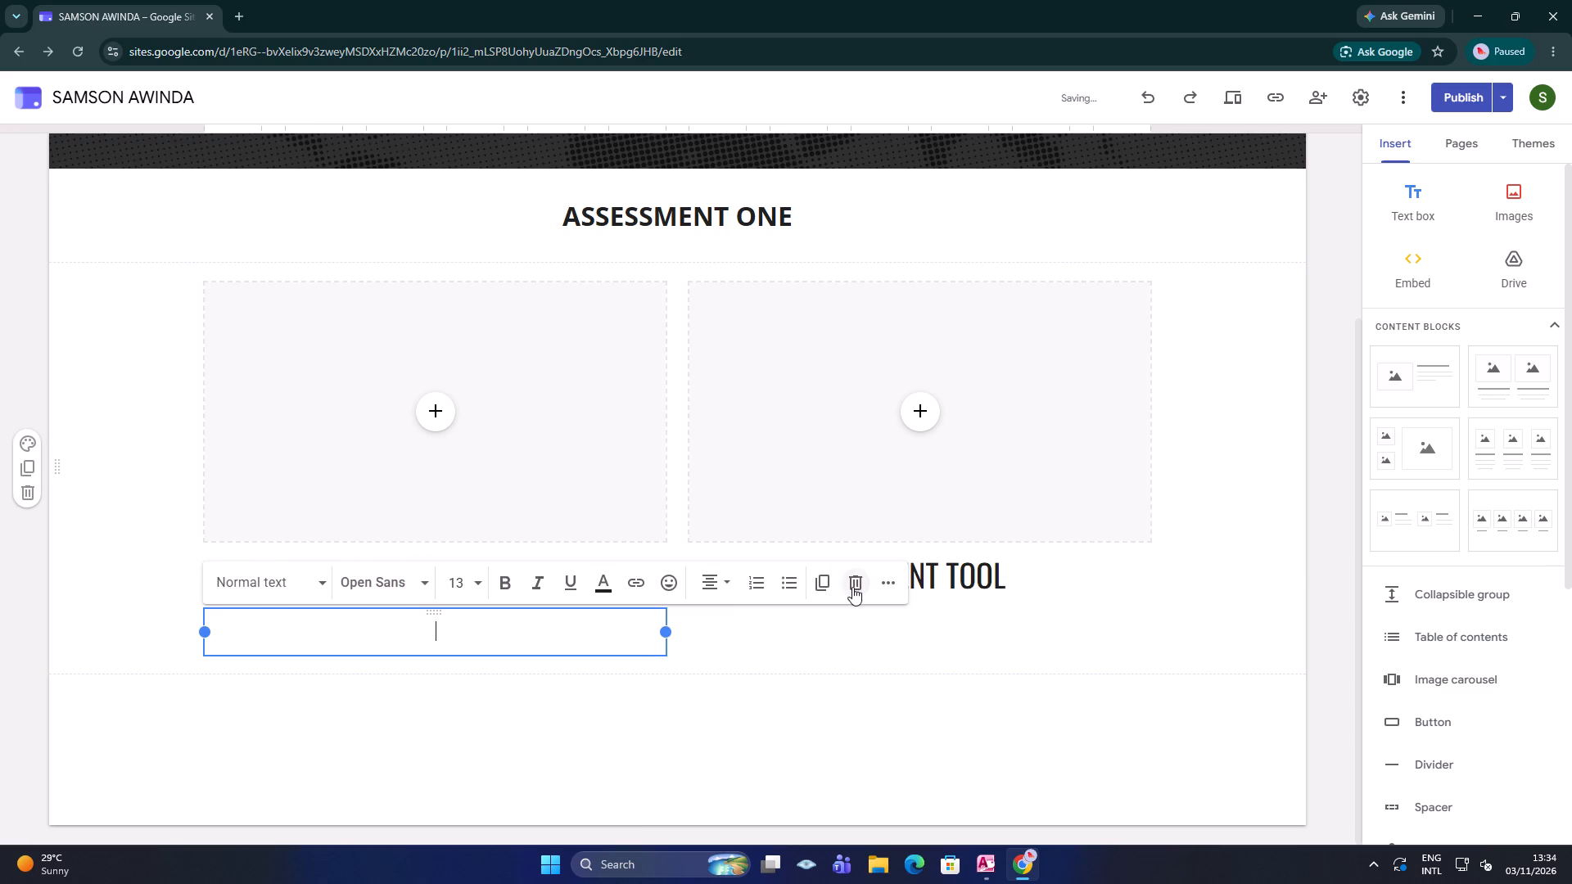
click(852, 587)
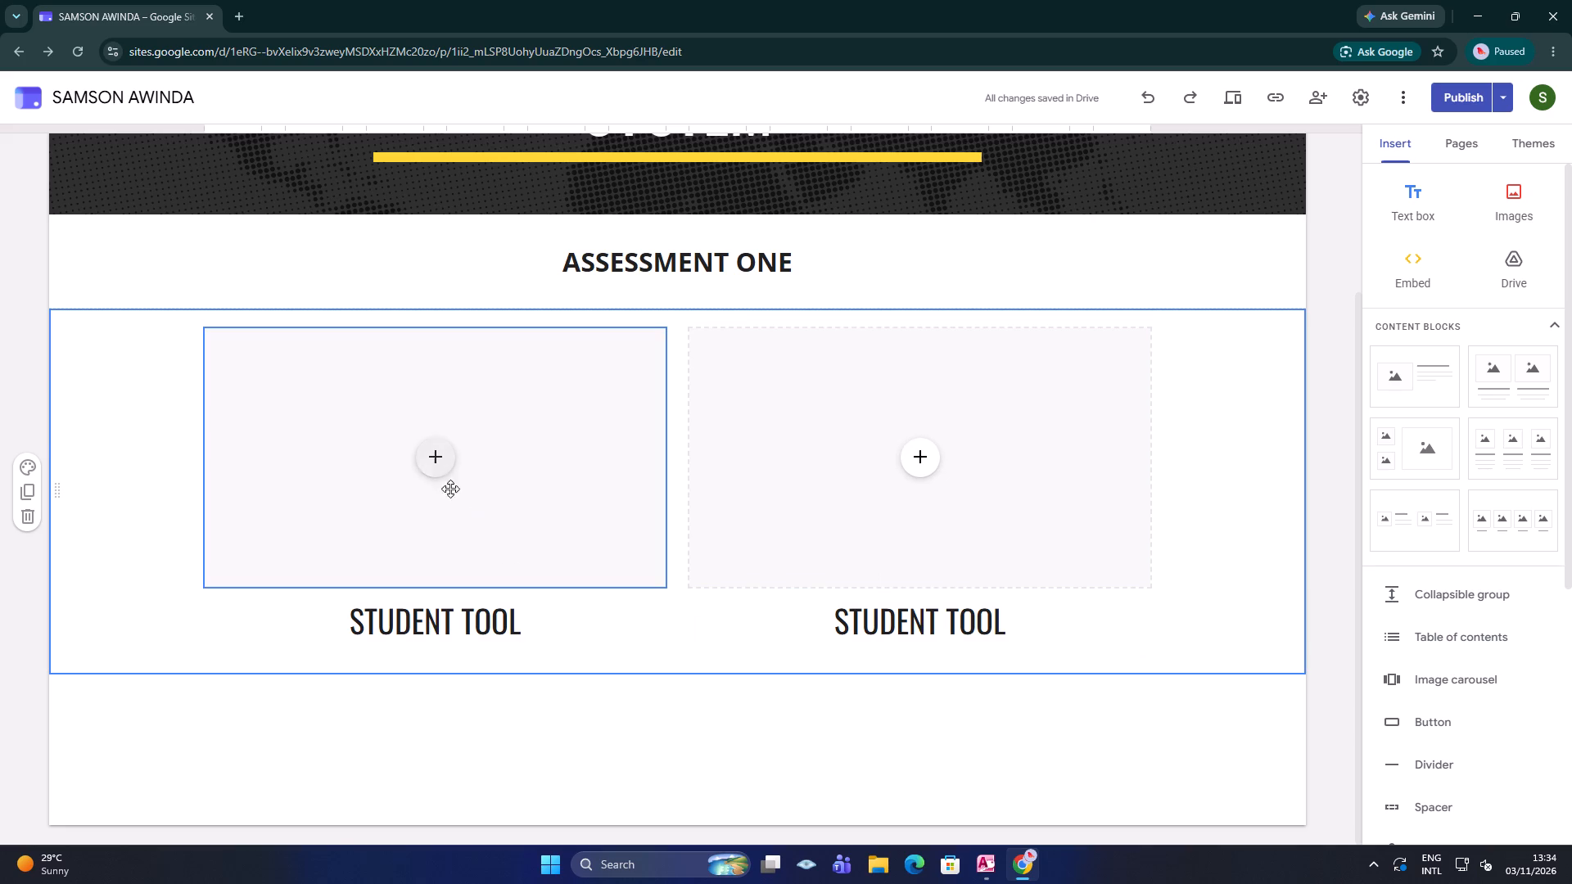
Browse the Drive folder Module 1 > Install Trunking system > Cat 1 for a file for the first STUDENT TOOL placeholder.
click(426, 458)
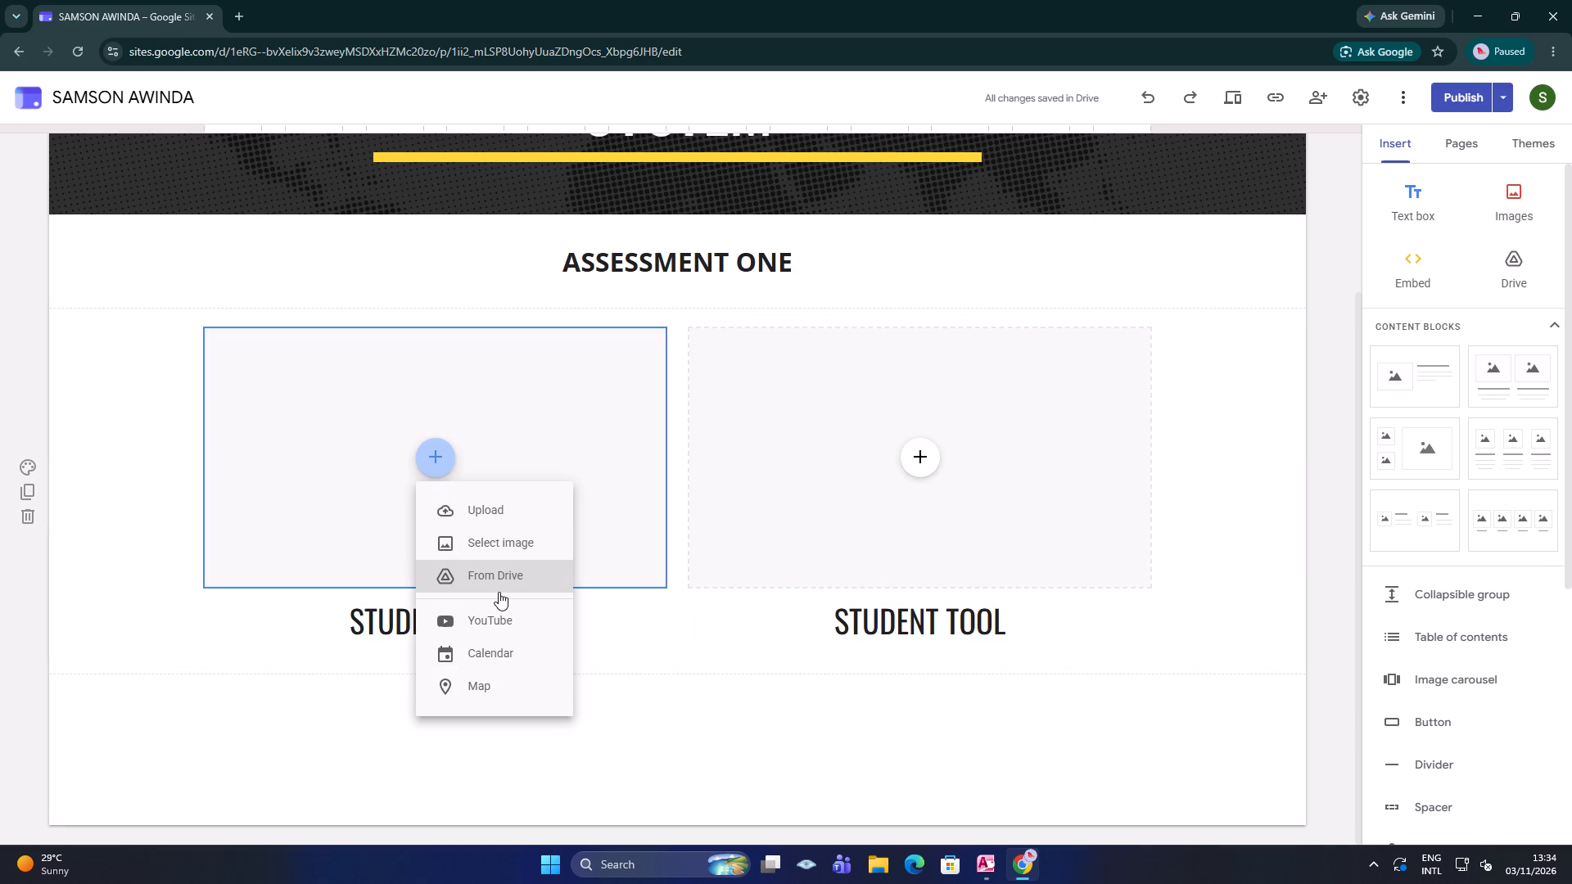
click(504, 575)
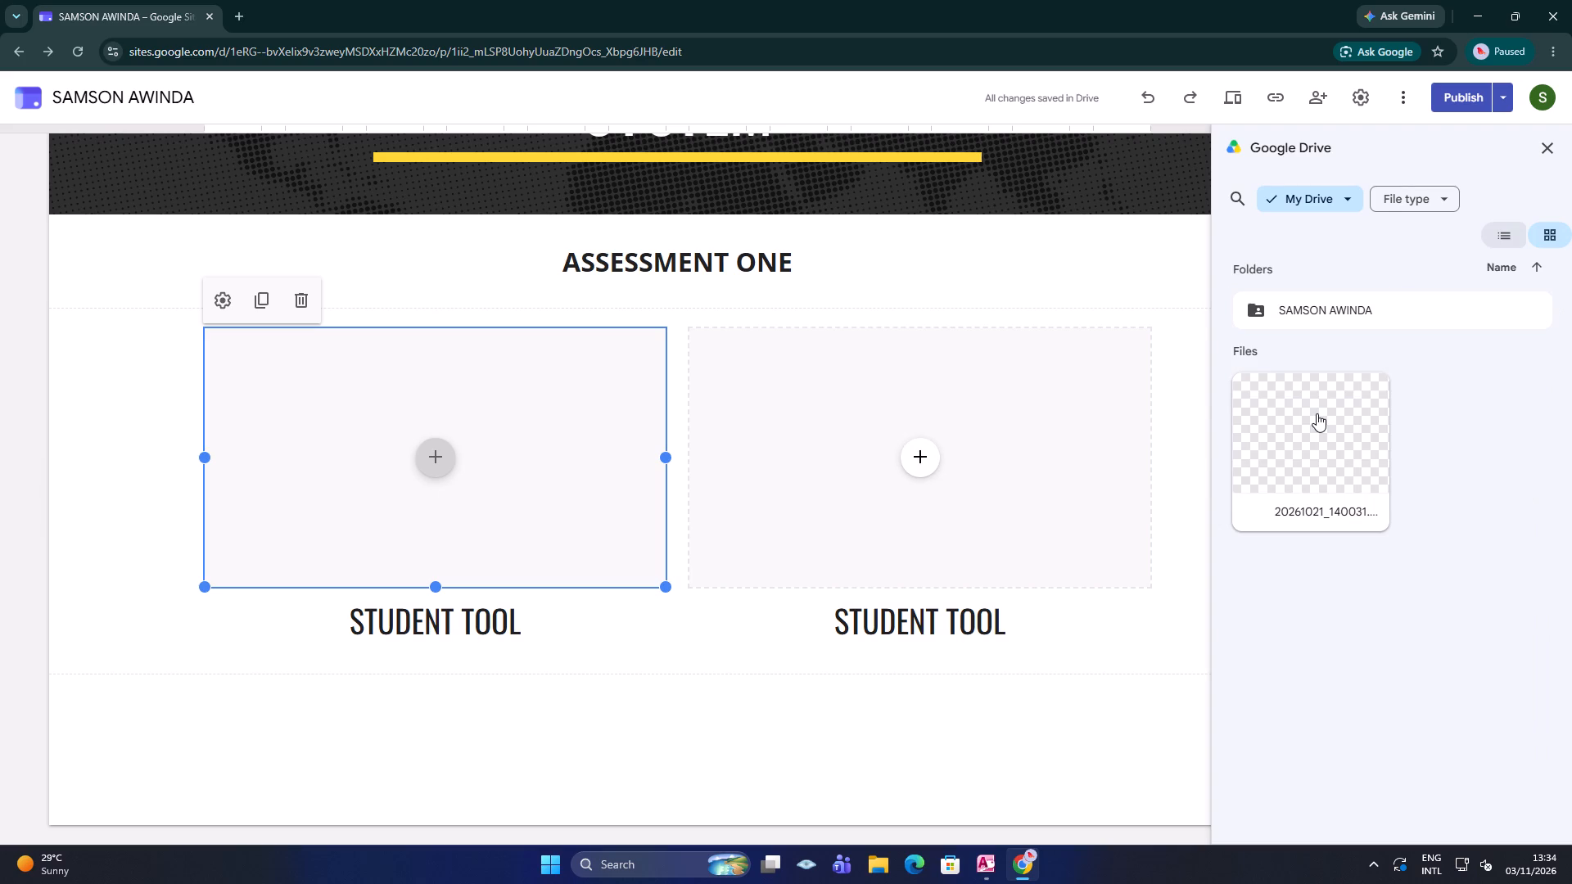
double_click(1336, 318)
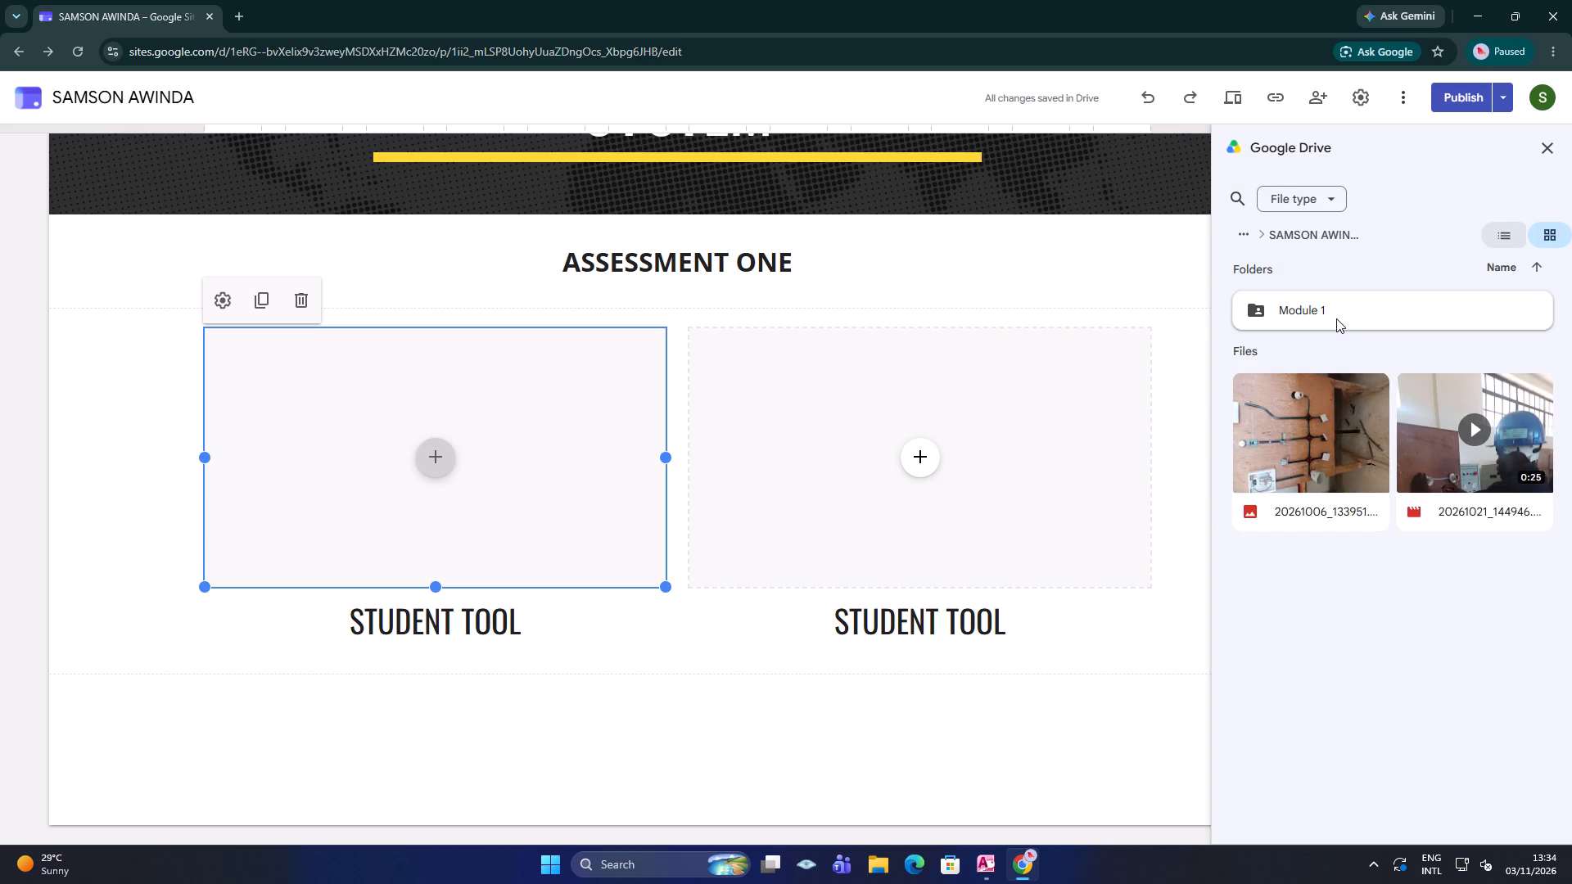
double_click(1336, 318)
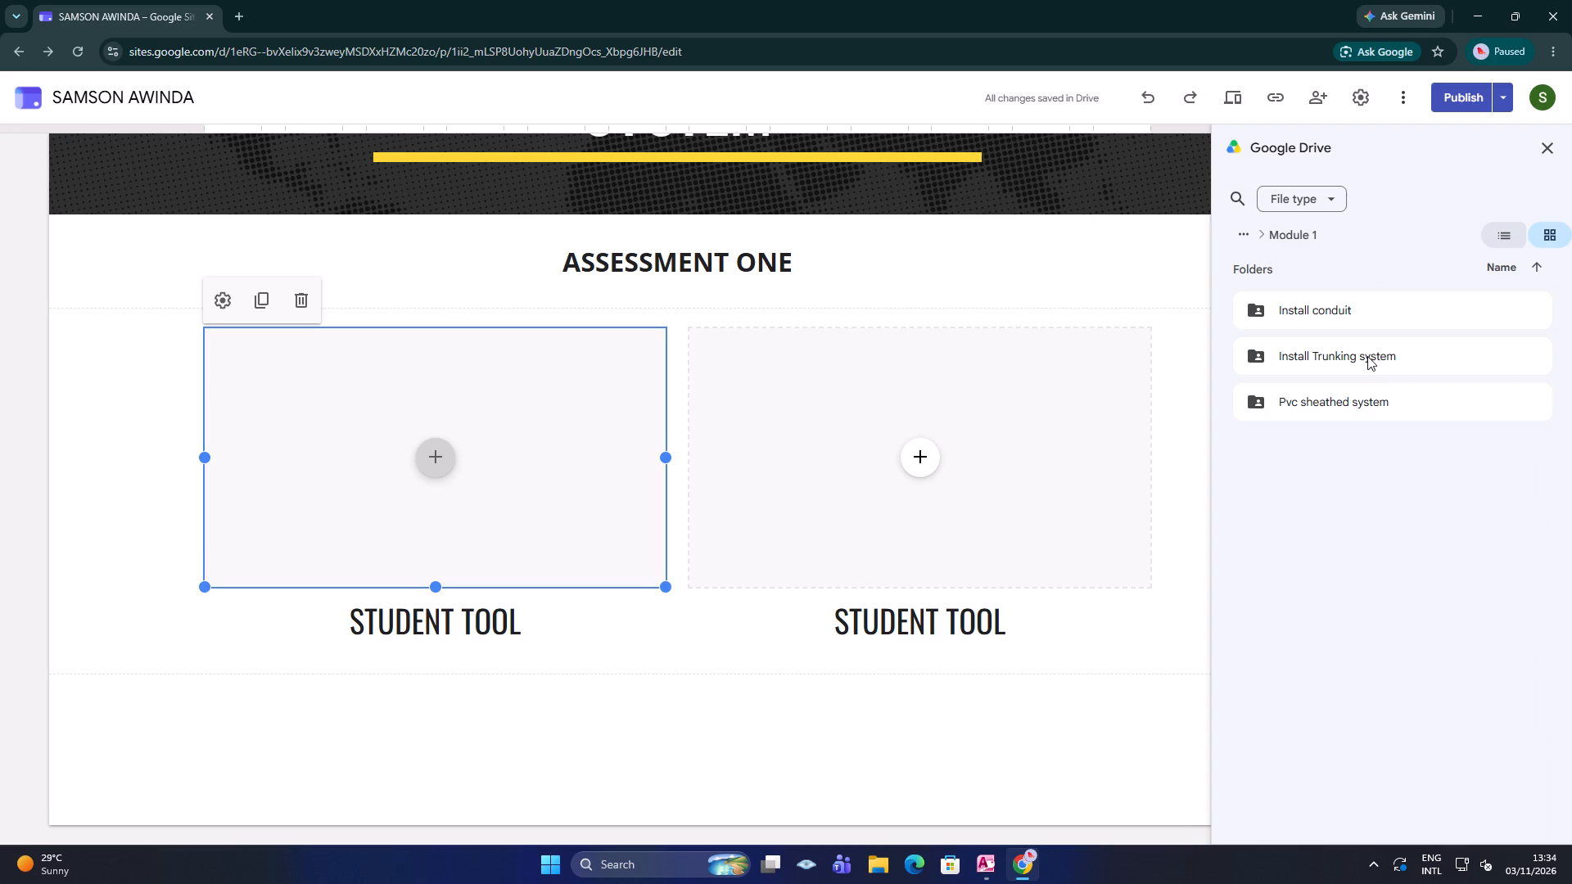
double_click(1367, 355)
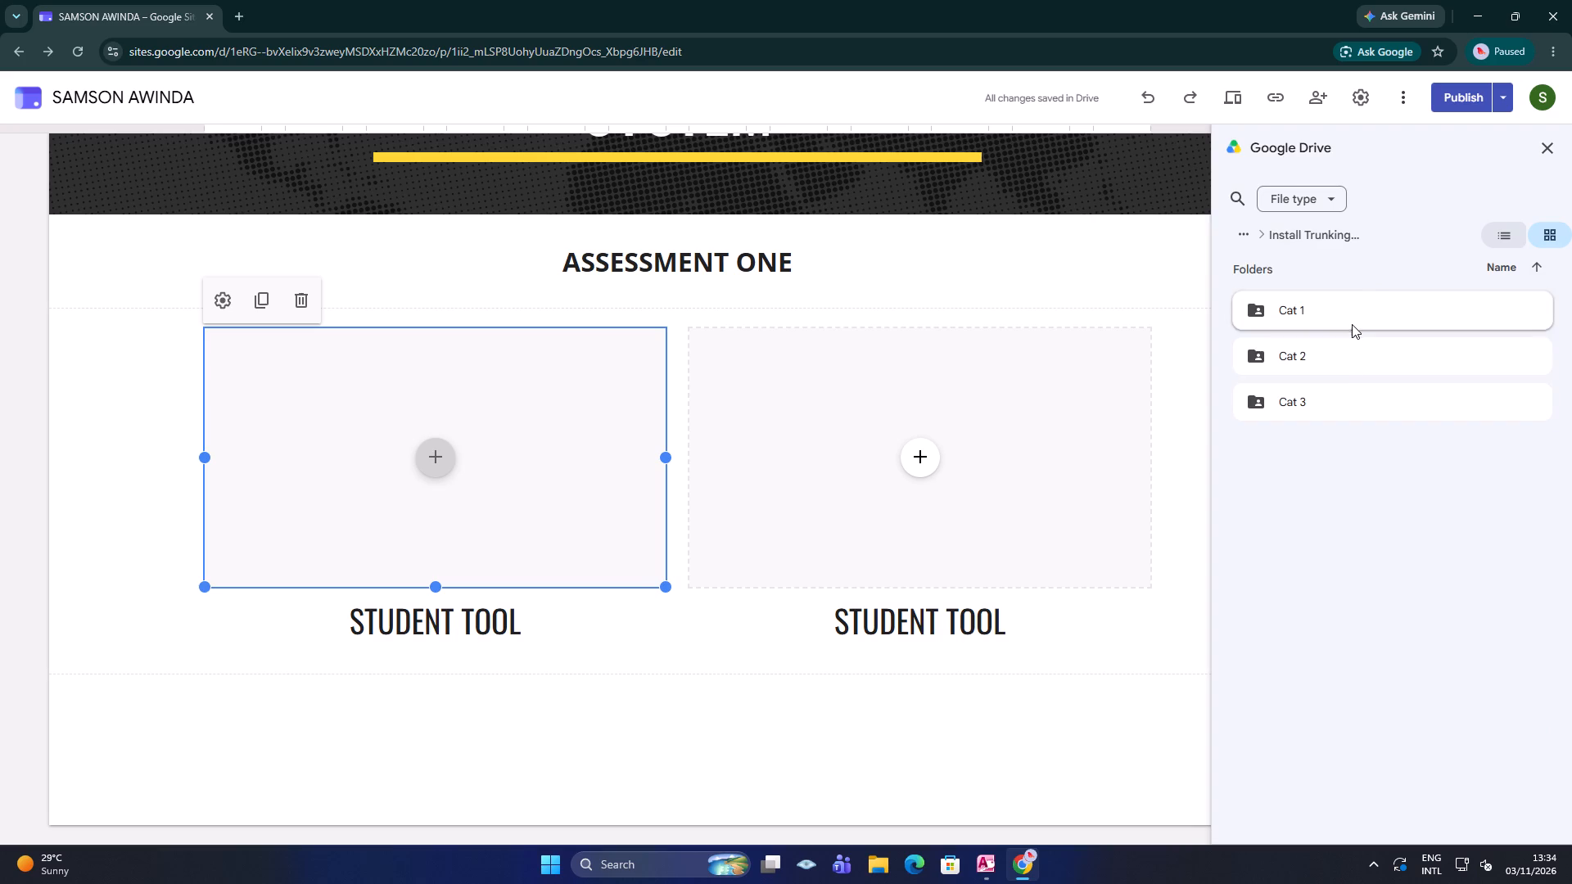
double_click(1352, 318)
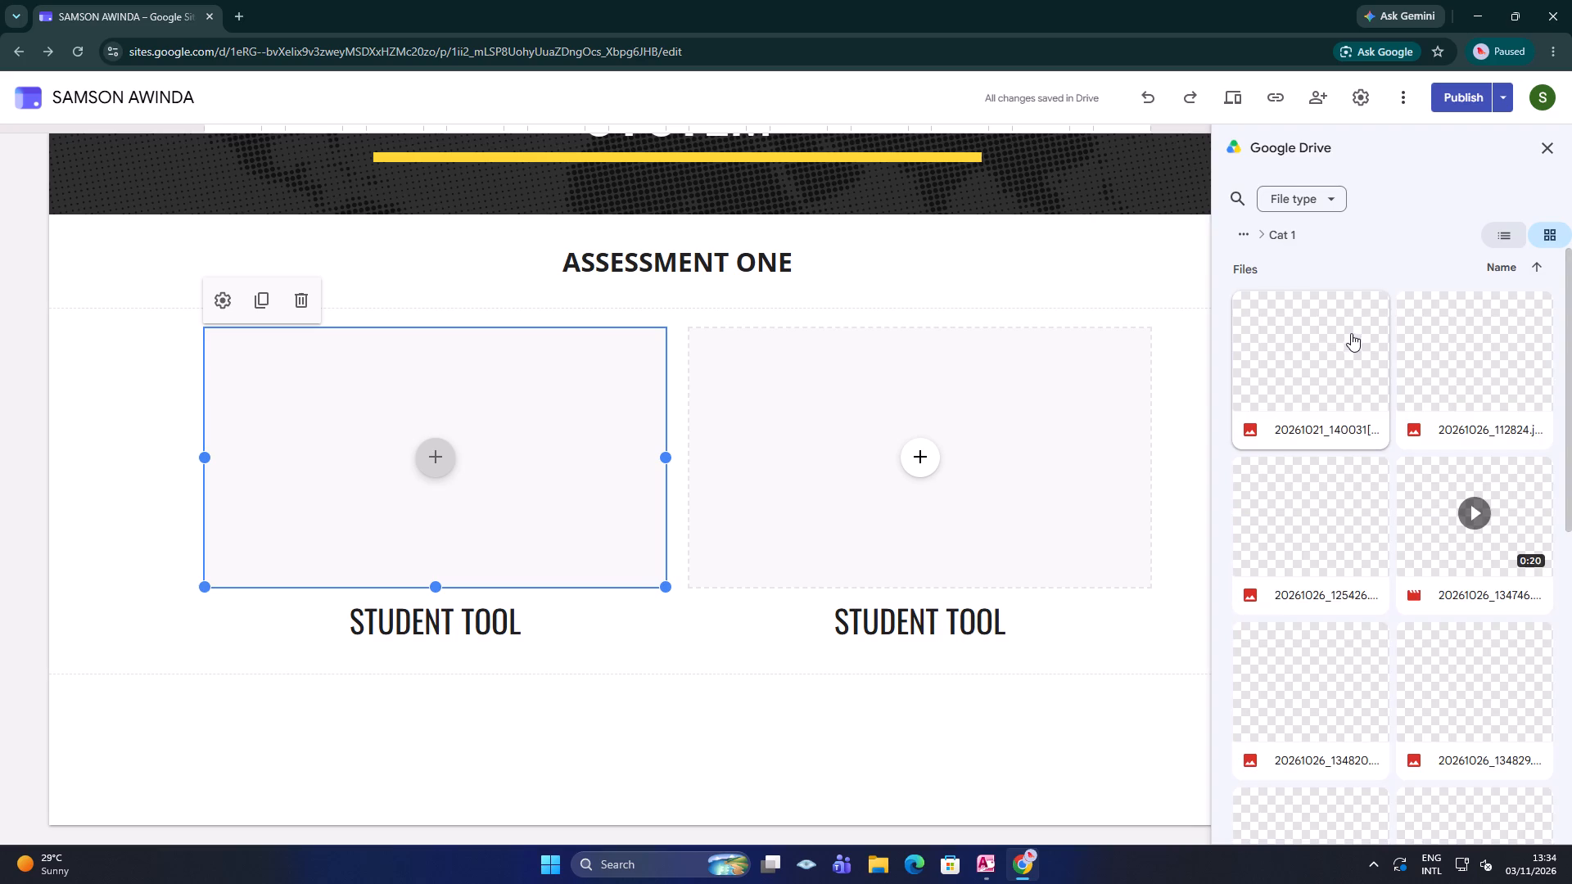
scroll(1348, 359, down, 4)
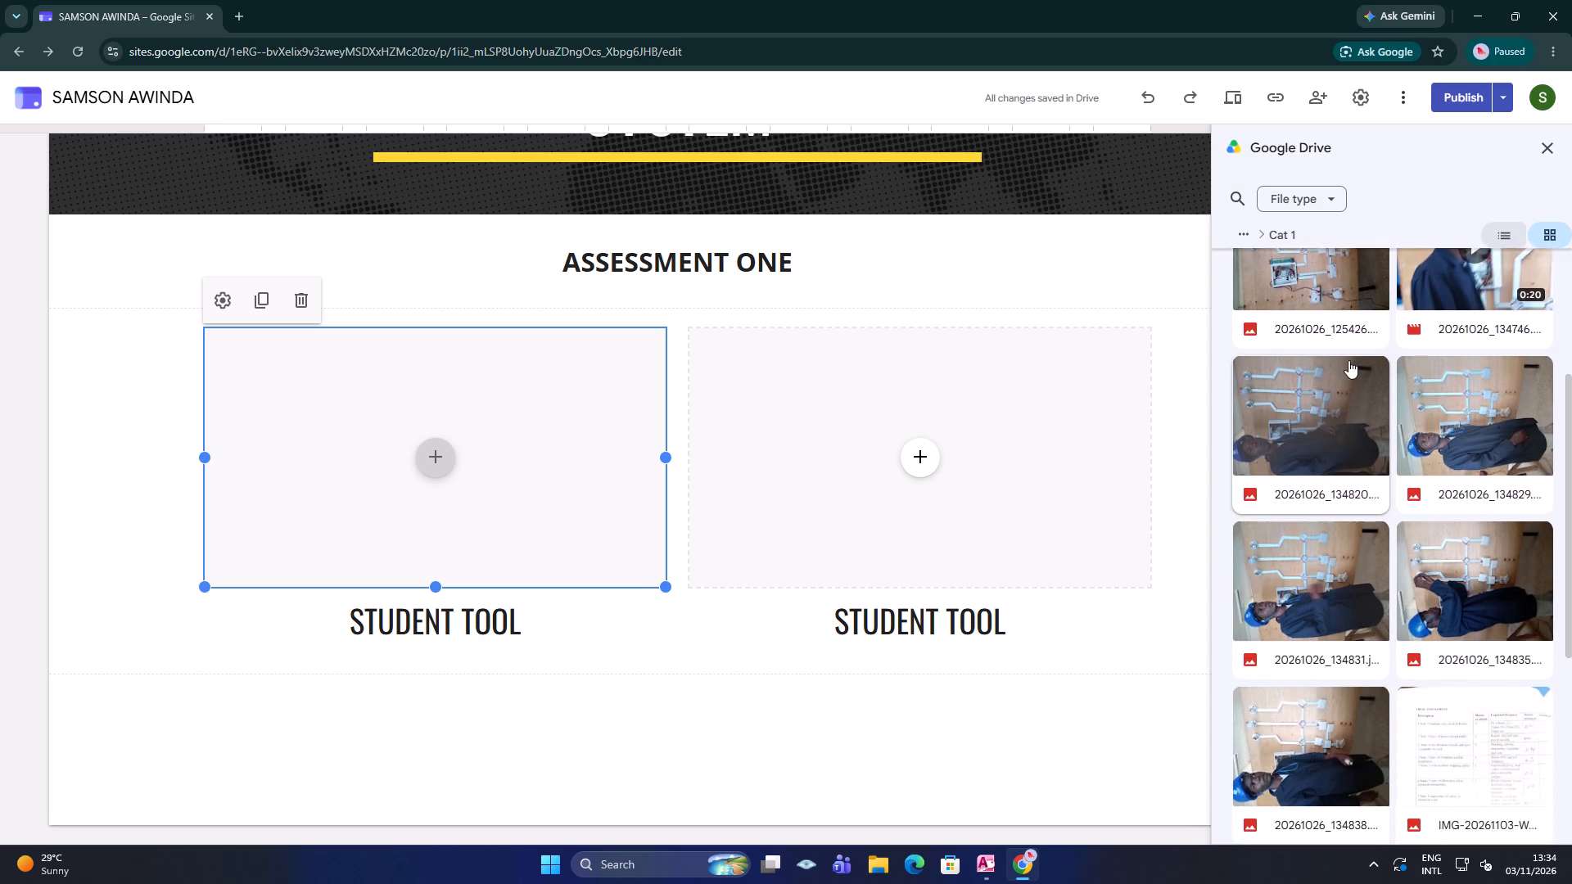
scroll(1348, 360, down, 4)
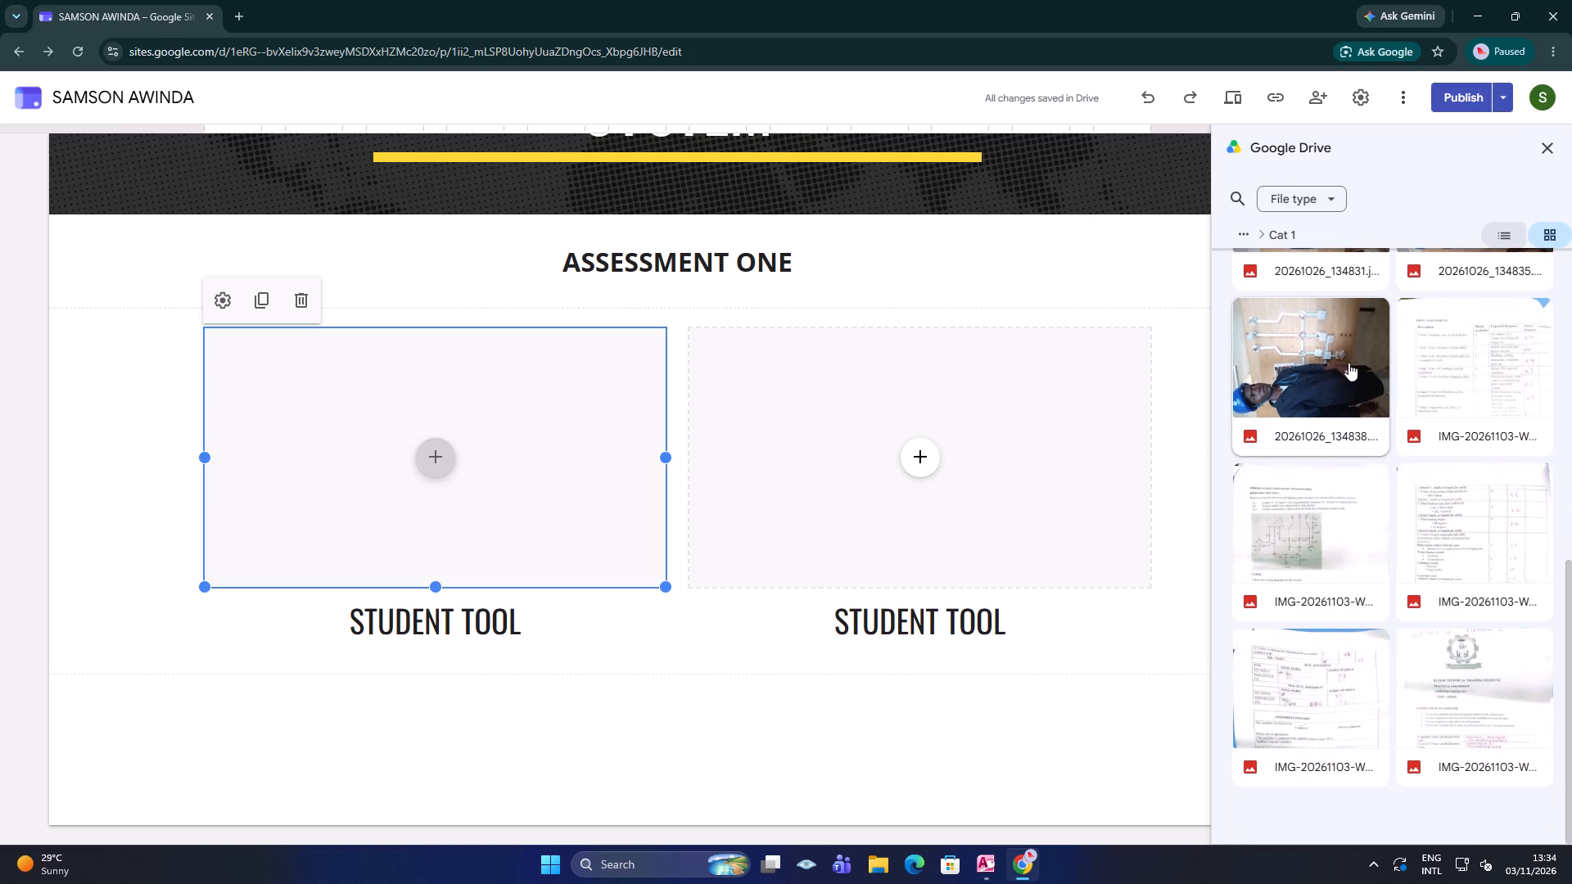
scroll(1348, 363, down, 1)
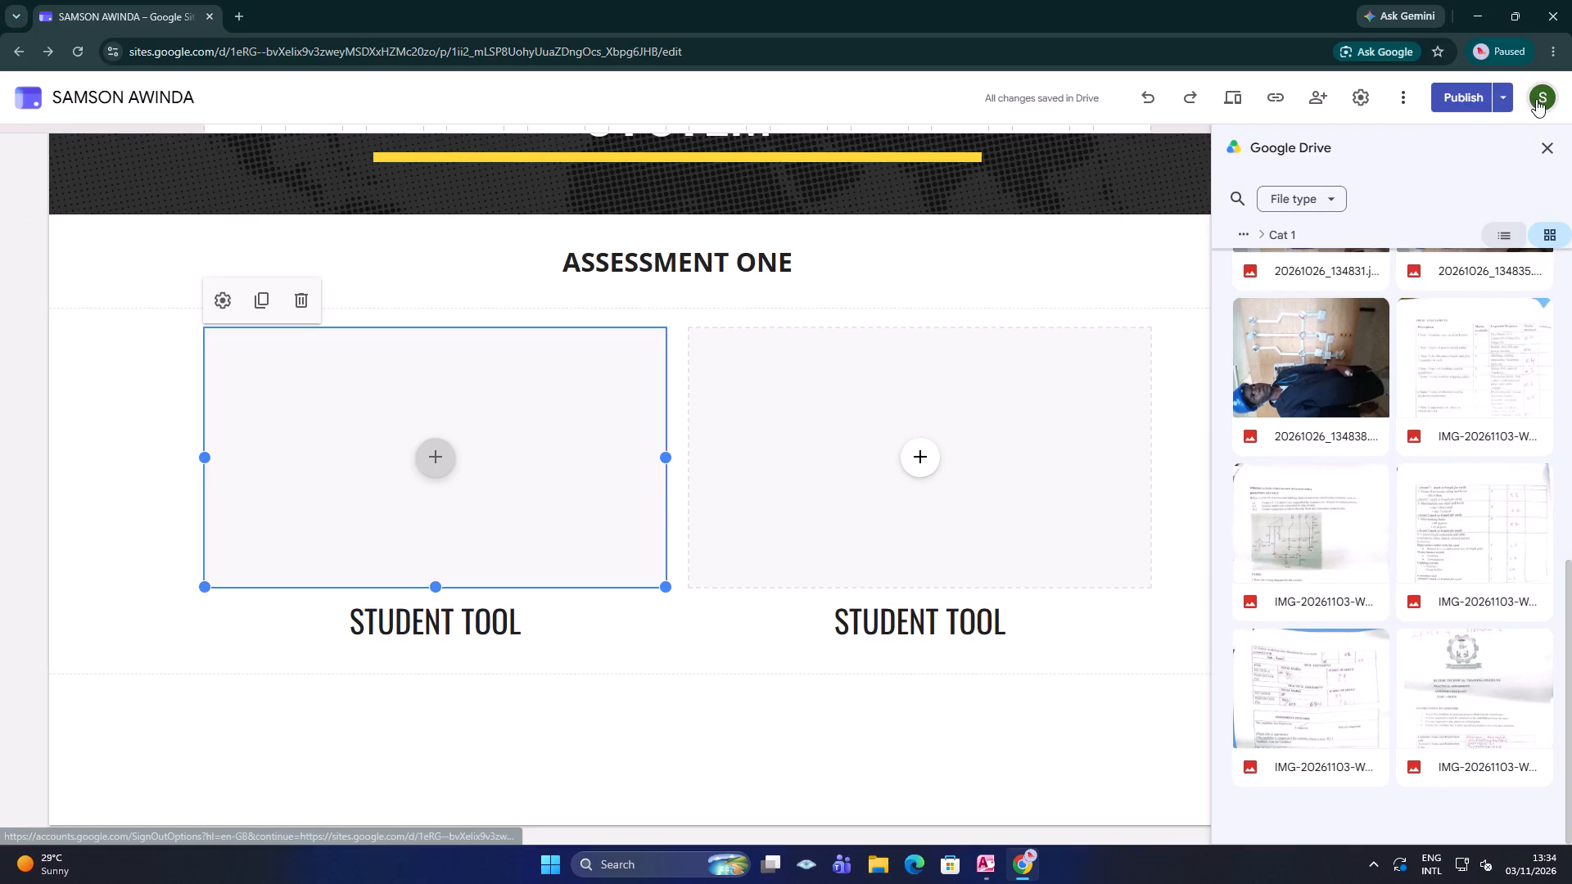
scroll(1245, 456, up, 1)
scroll(1245, 456, down, 4)
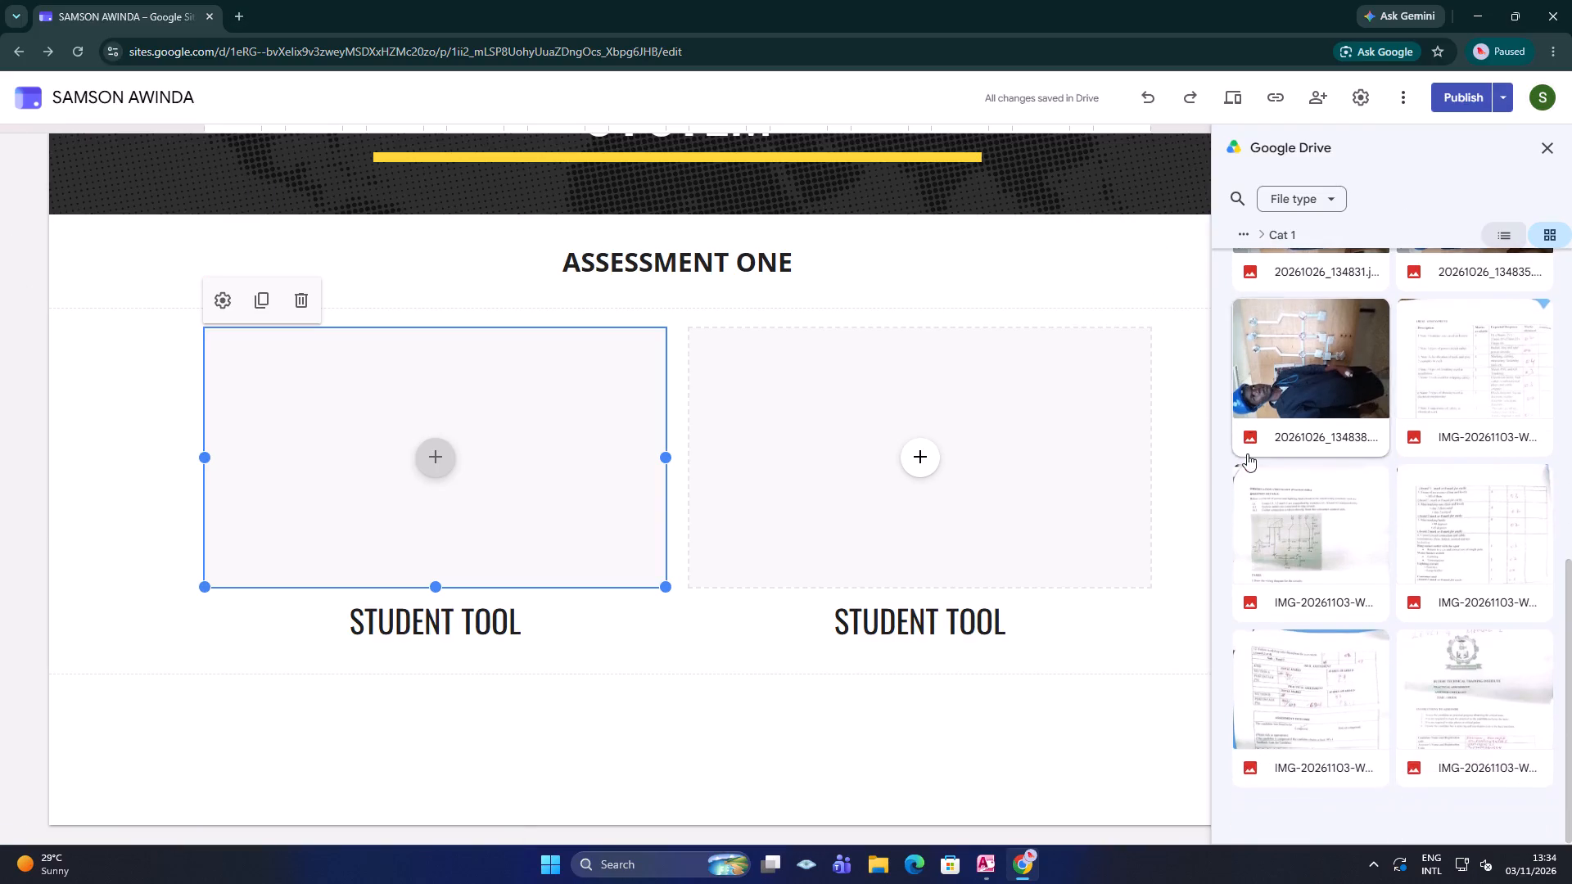
scroll(1247, 453, down, 3)
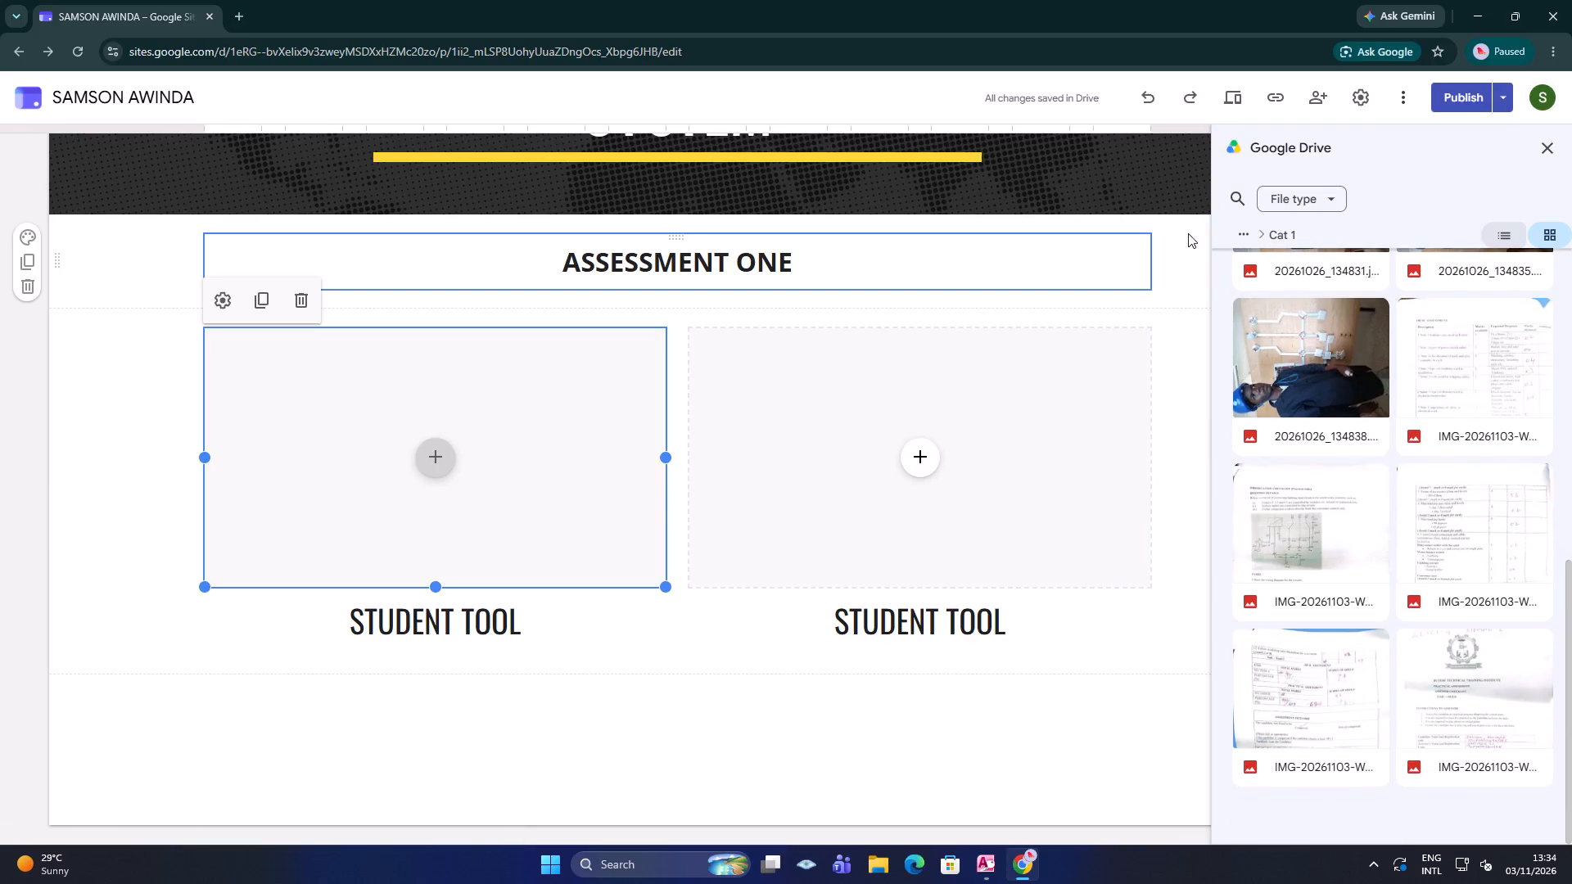
click(1553, 146)
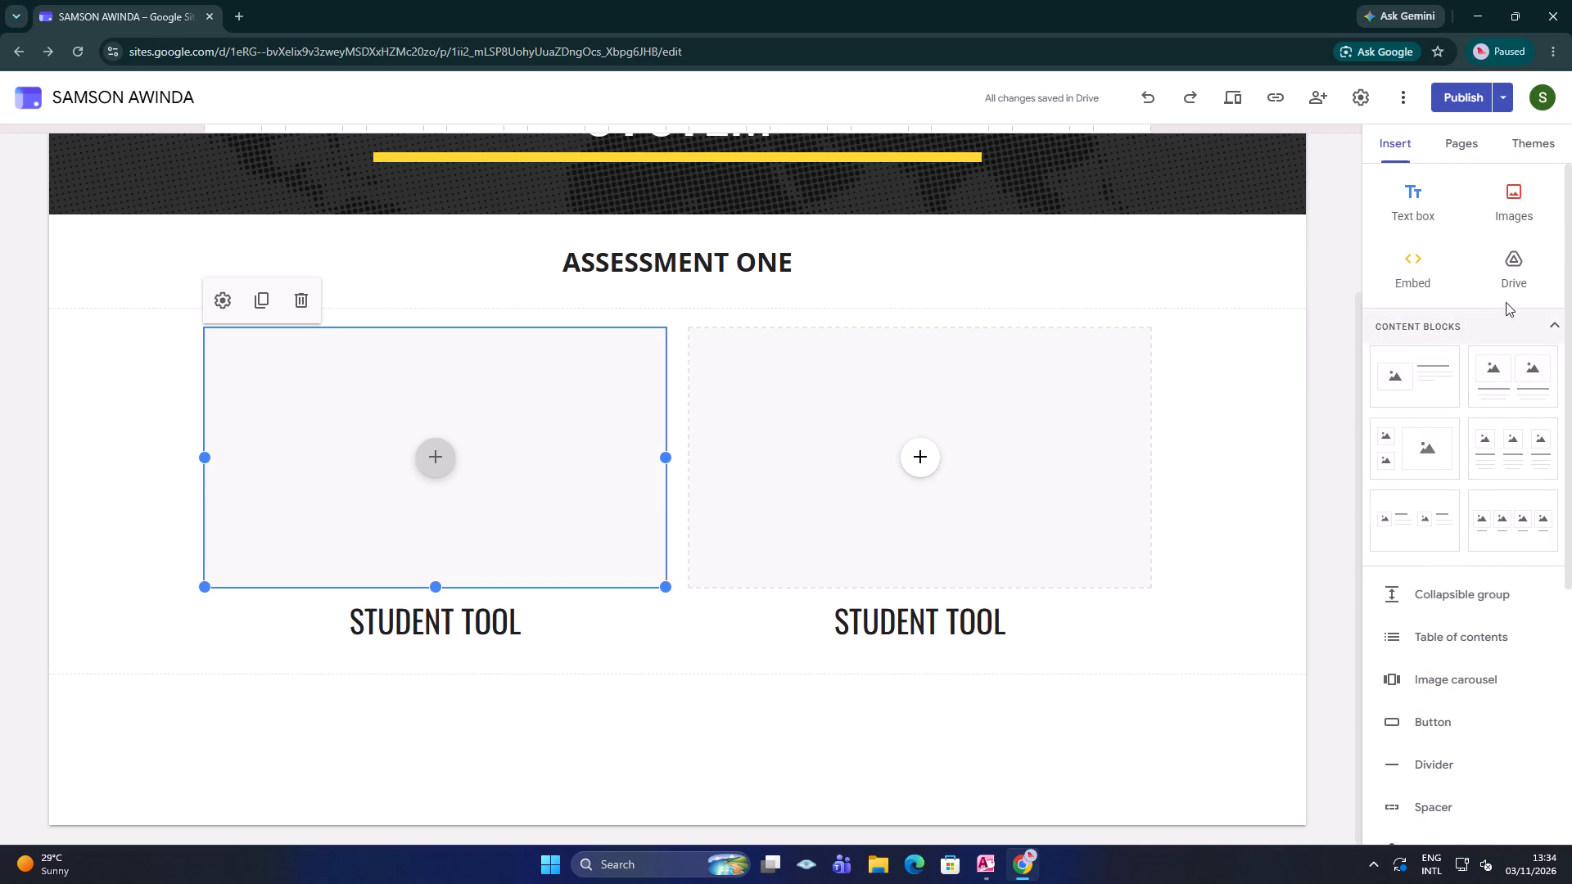
Insert the four-column content block with image placeholders and captions below the STUDENT TOOL row.
click(1516, 519)
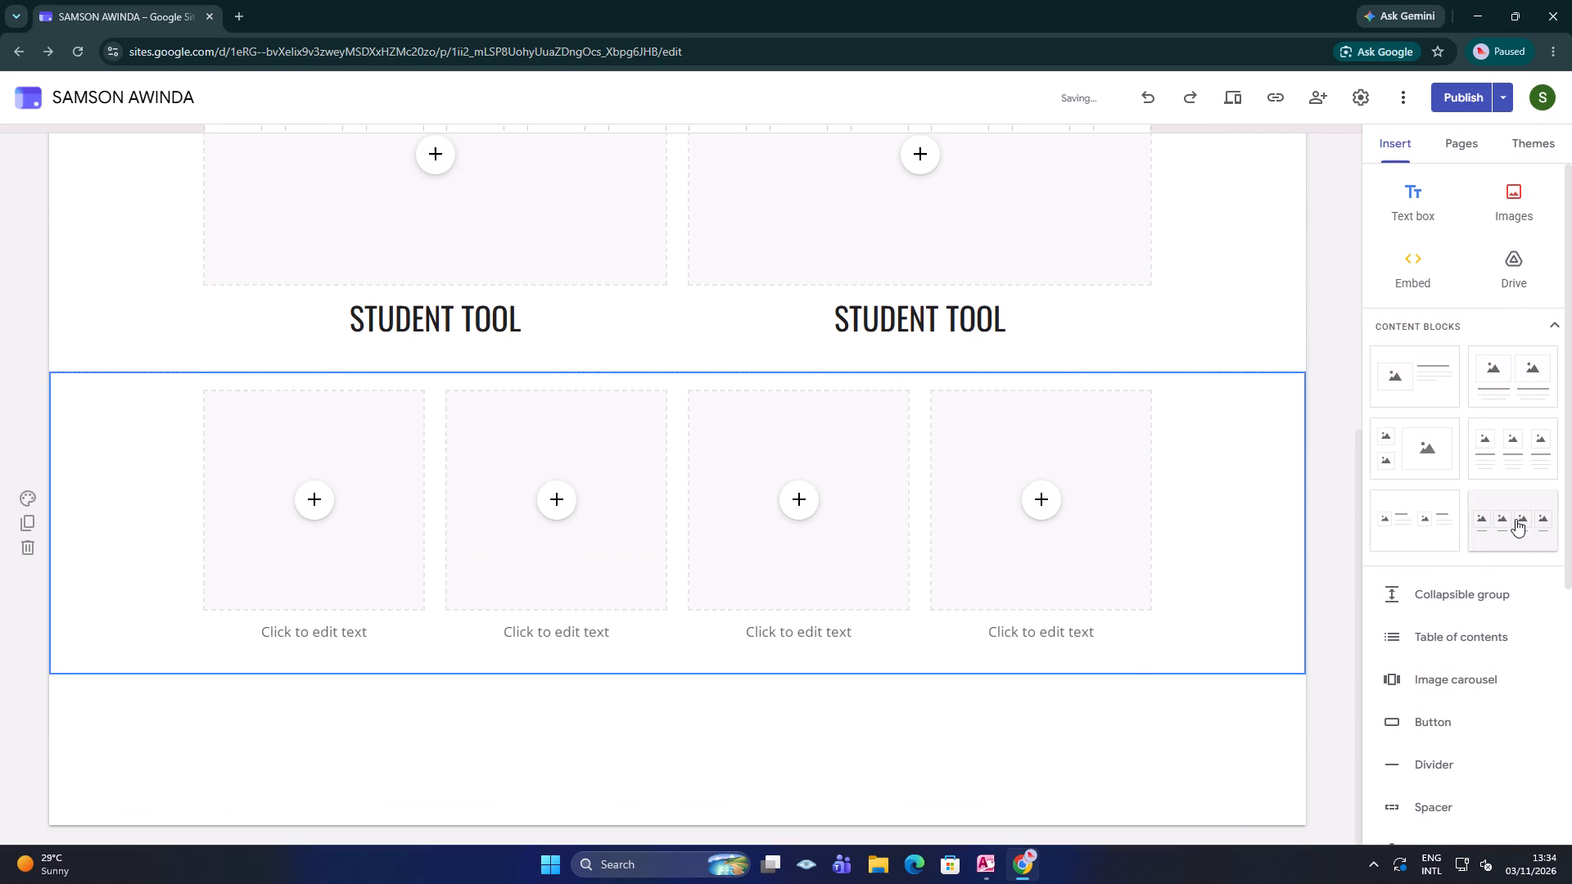
Fill the first placeholder of the four-column block with the Drive photo 20261026_125426 from Module 1 > Install Trunking system > Cat 1.
double_click(320, 506)
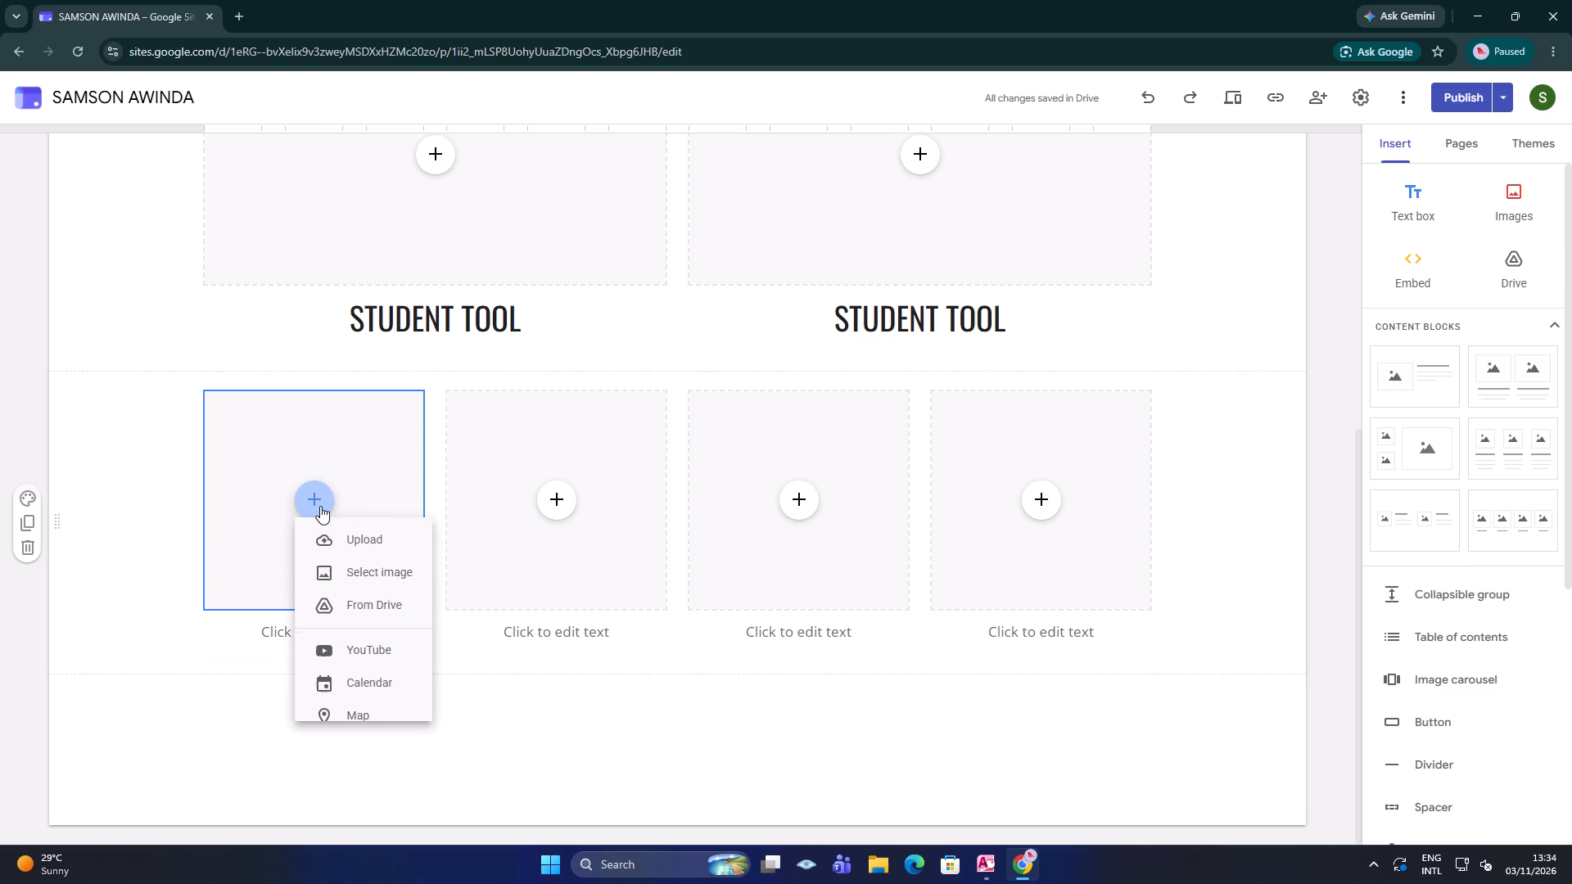
click(375, 620)
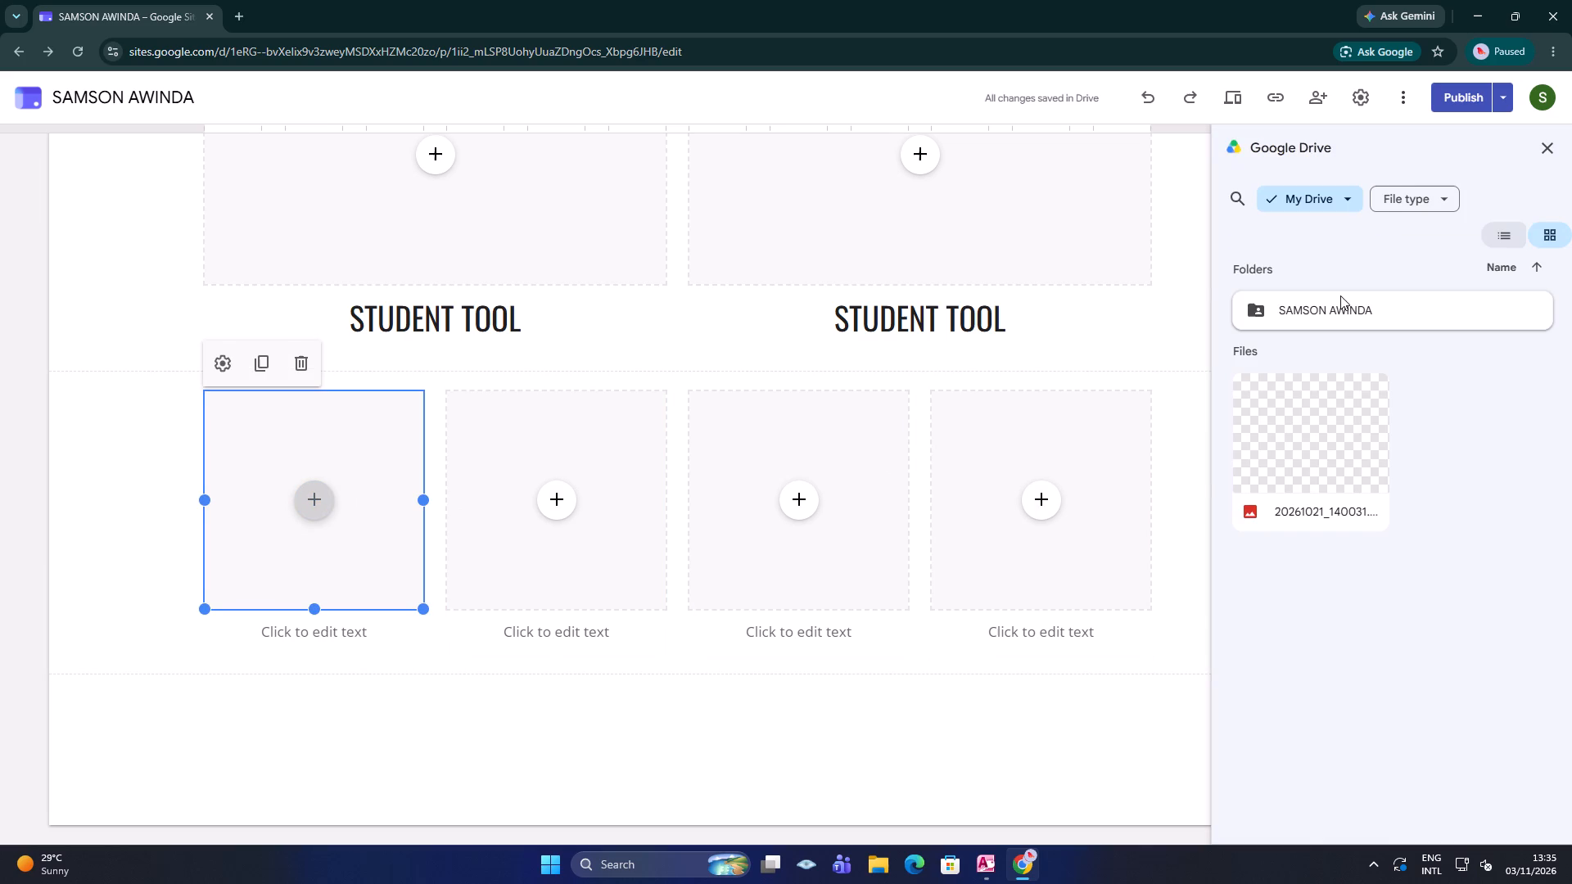
double_click(1383, 313)
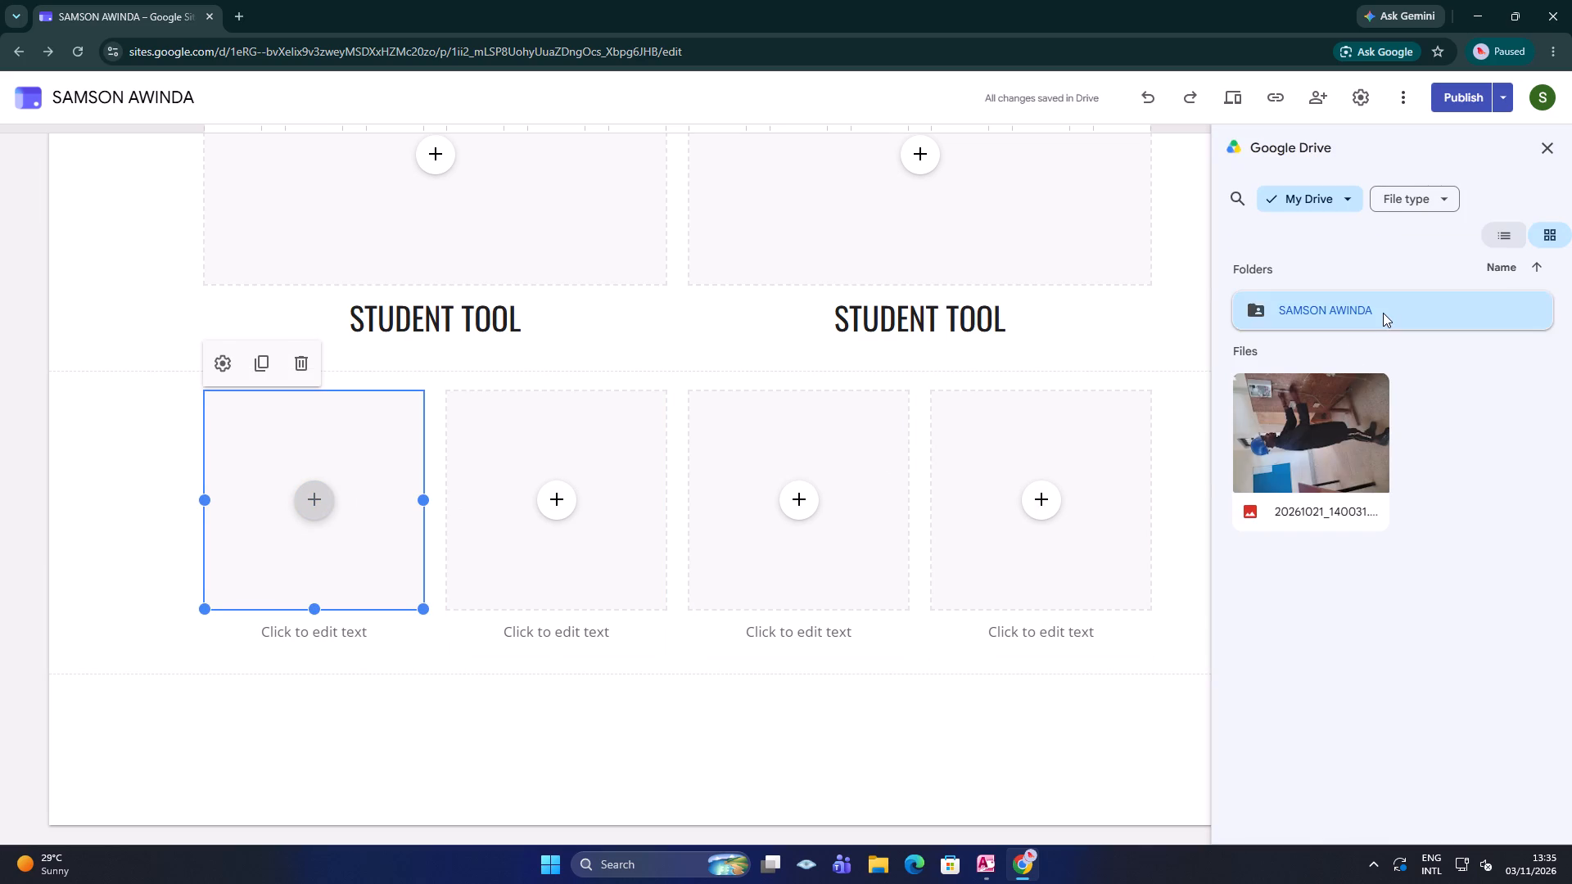
double_click(1376, 317)
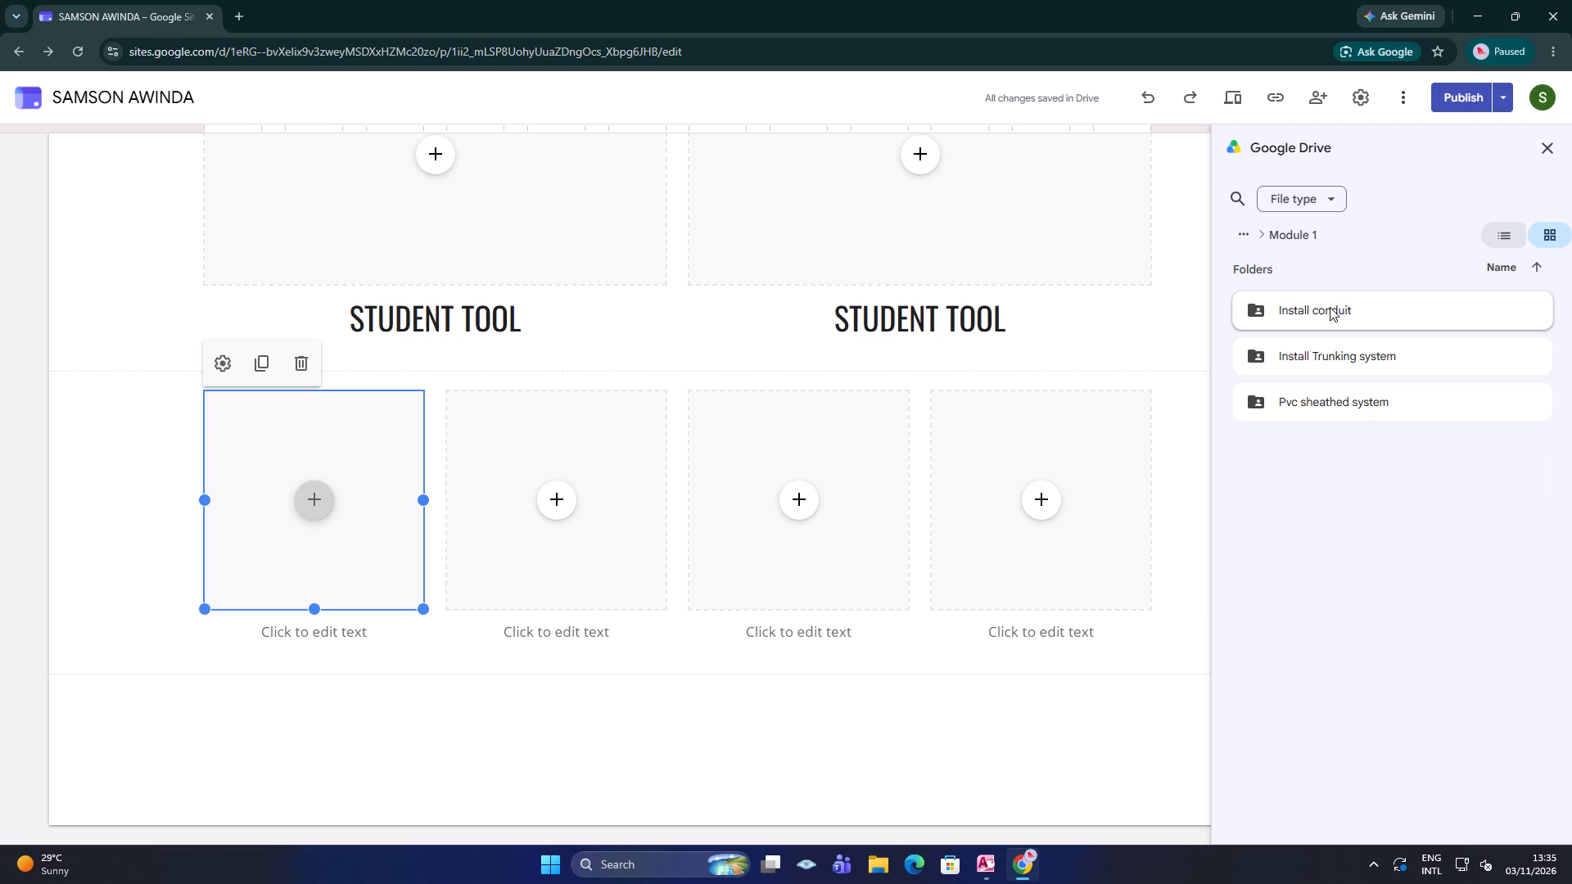
double_click(1348, 354)
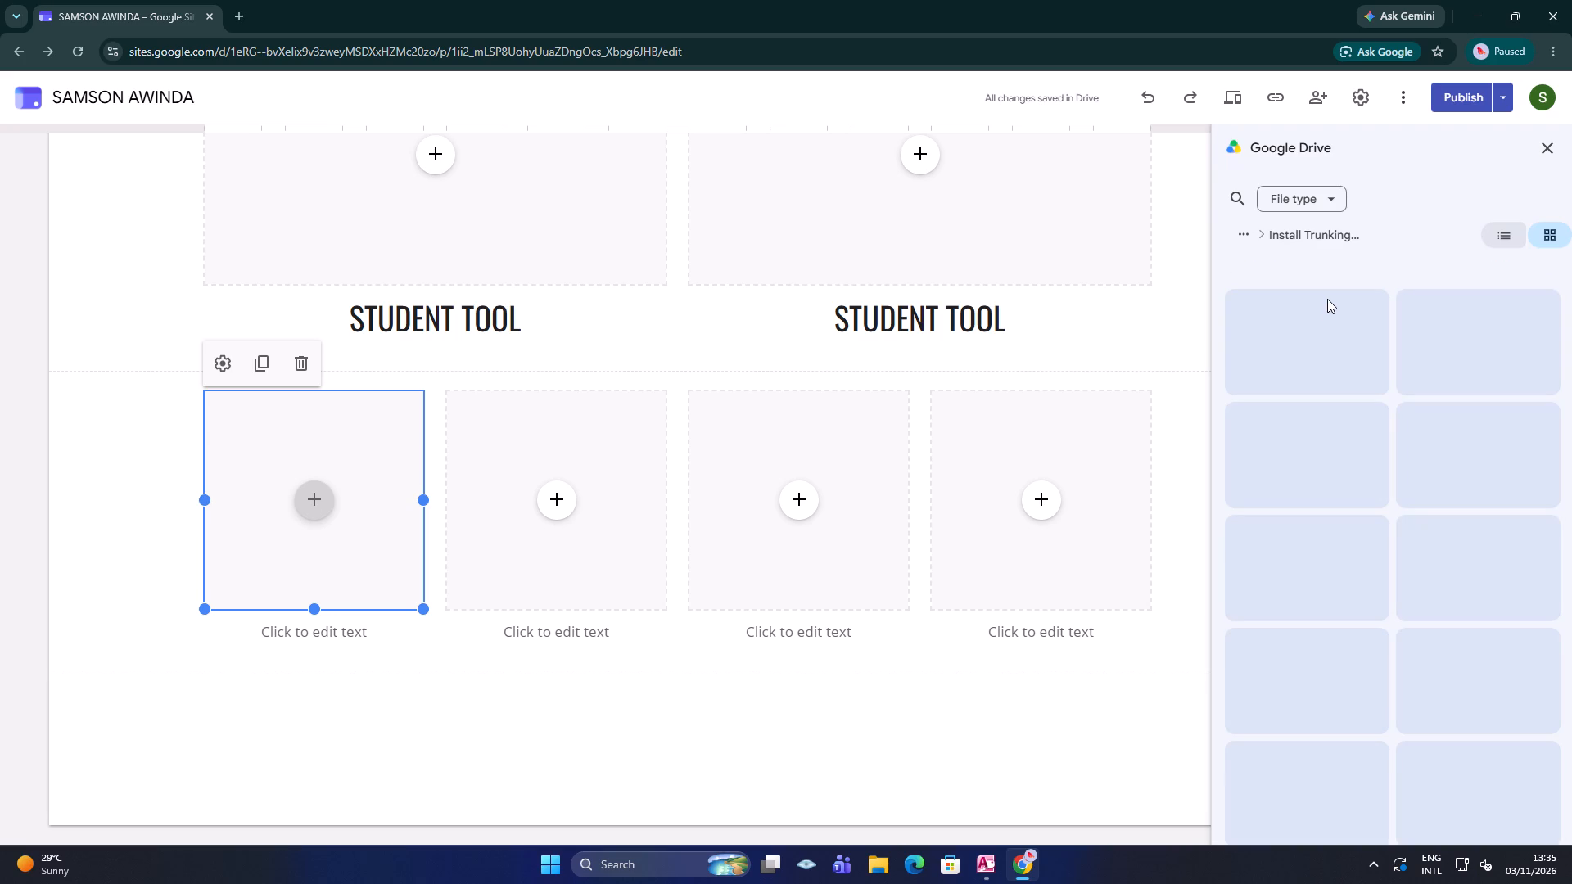
double_click(1316, 313)
scroll(1319, 332, down, 2)
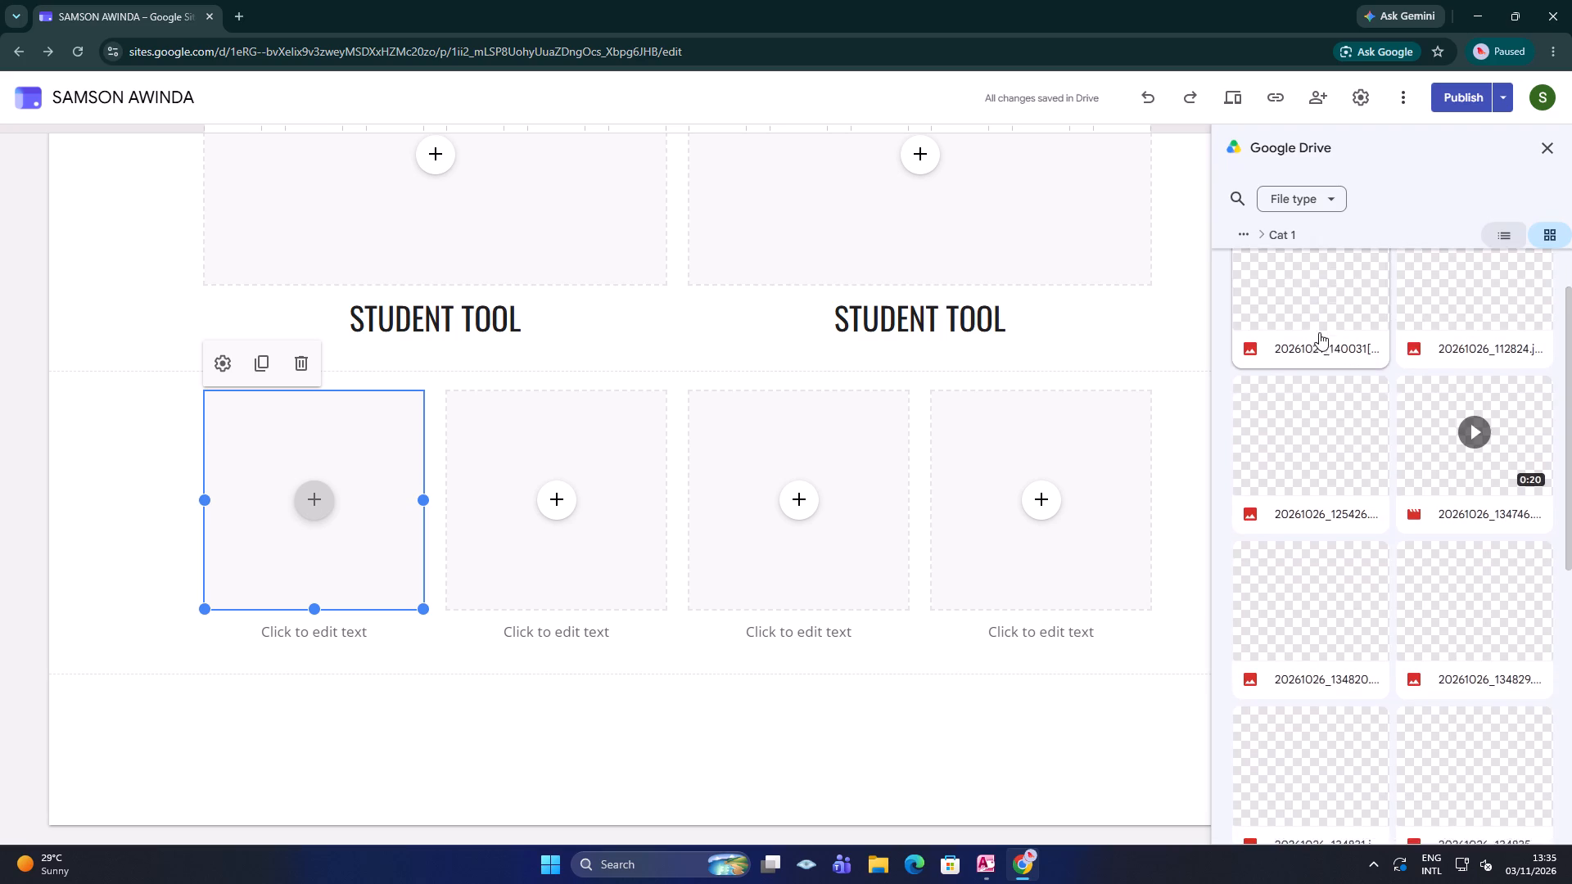
scroll(1319, 332, down, 1)
scroll(1318, 341, up, 5)
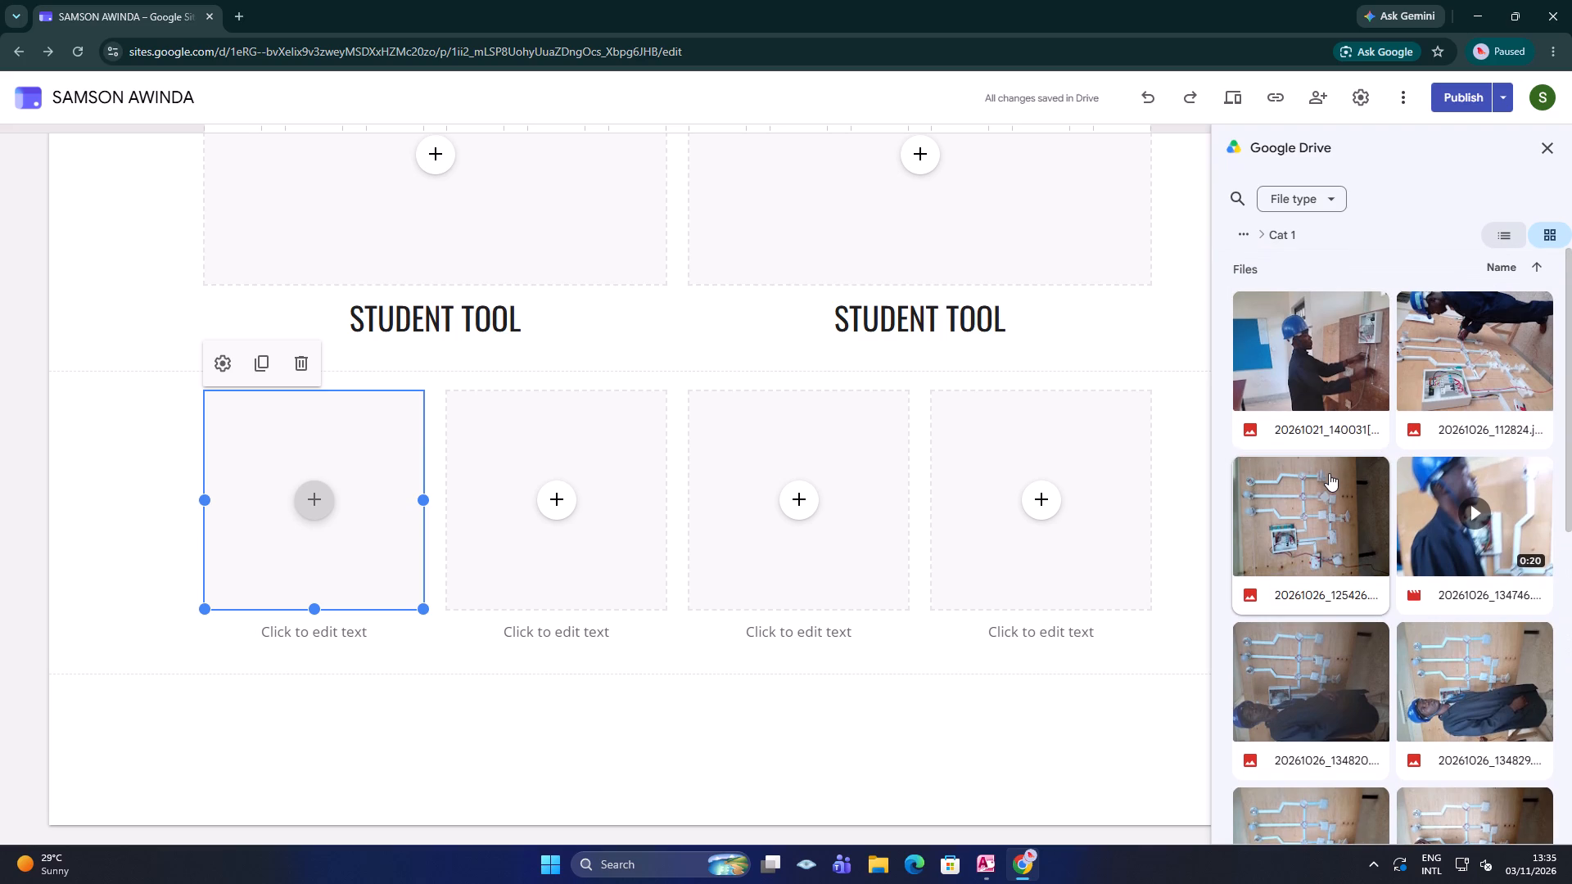
double_click(1329, 473)
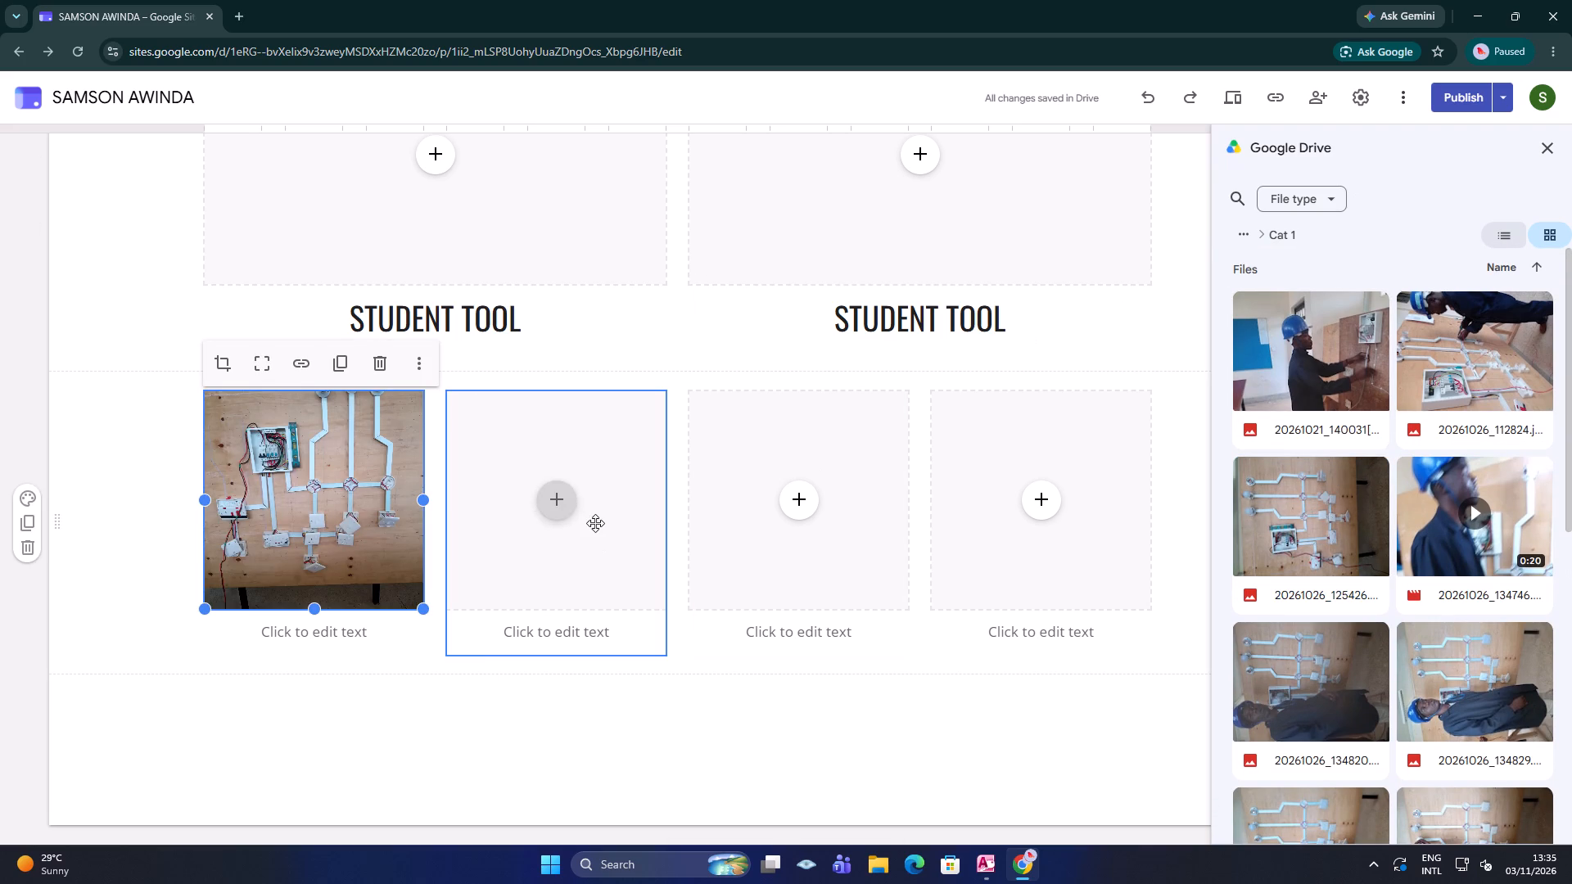
Fill the second placeholder of the four-column block with the Drive photo 20261026_134835 from Module 1 > Install Trunking system > Cat 1.
double_click(563, 504)
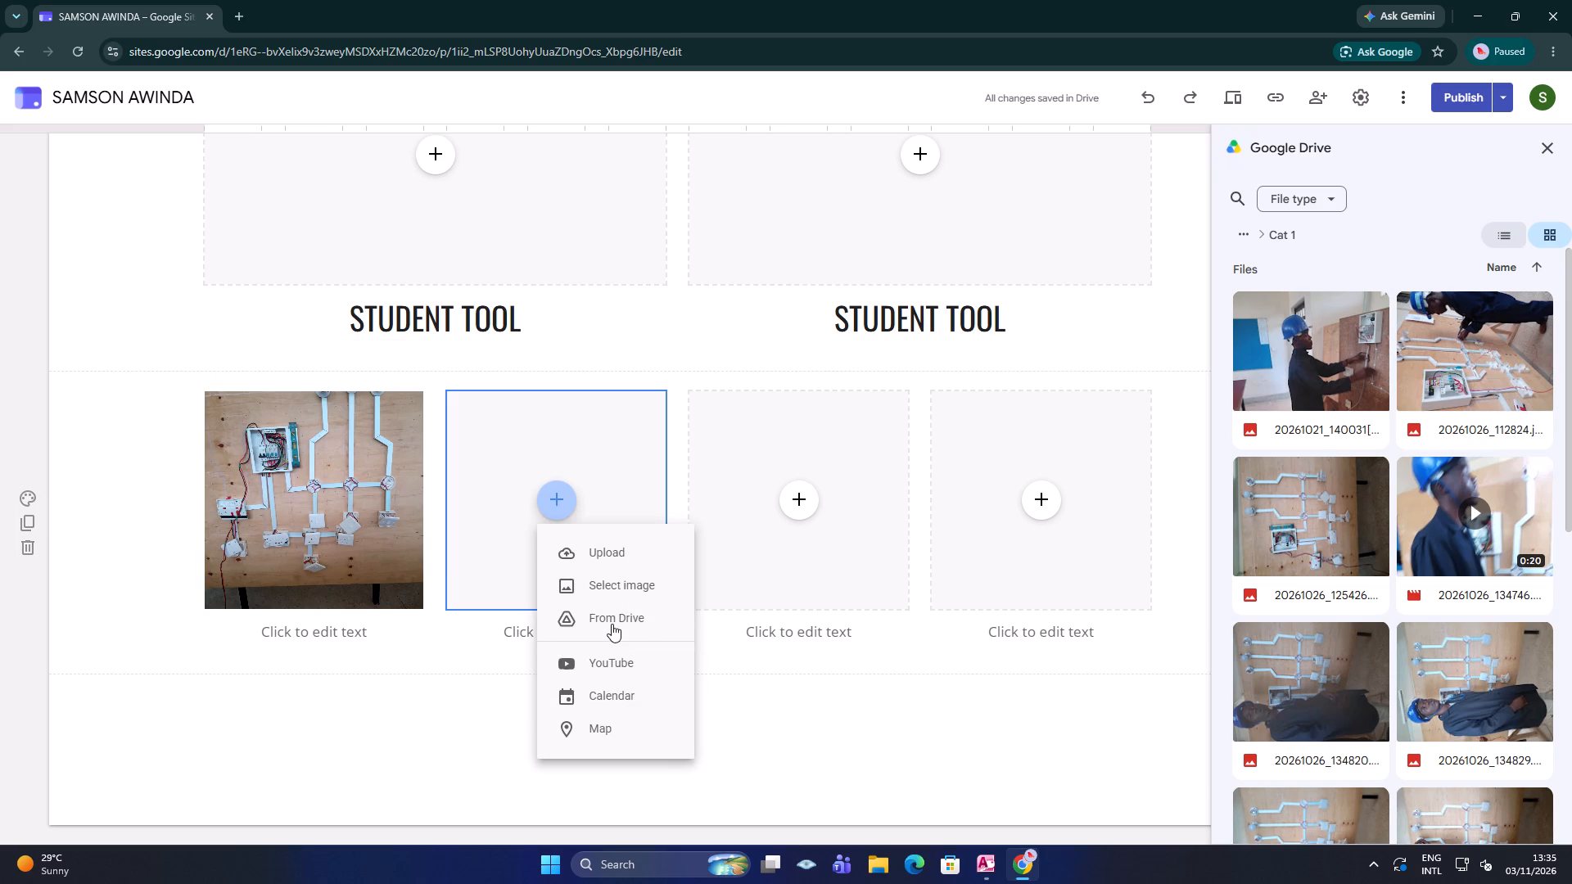
click(612, 624)
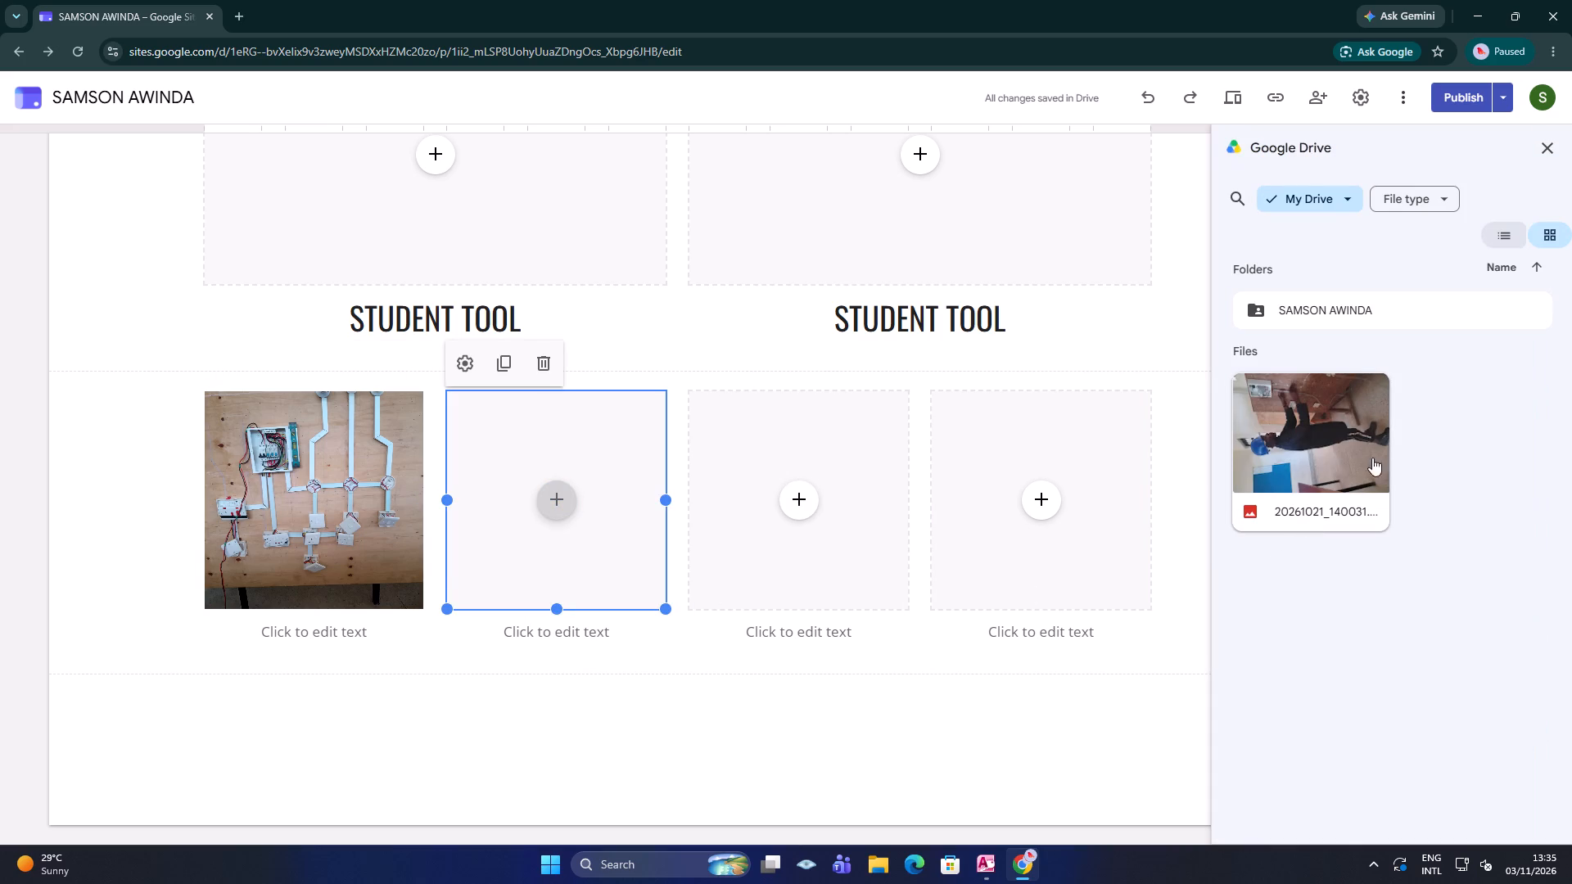
double_click(1298, 314)
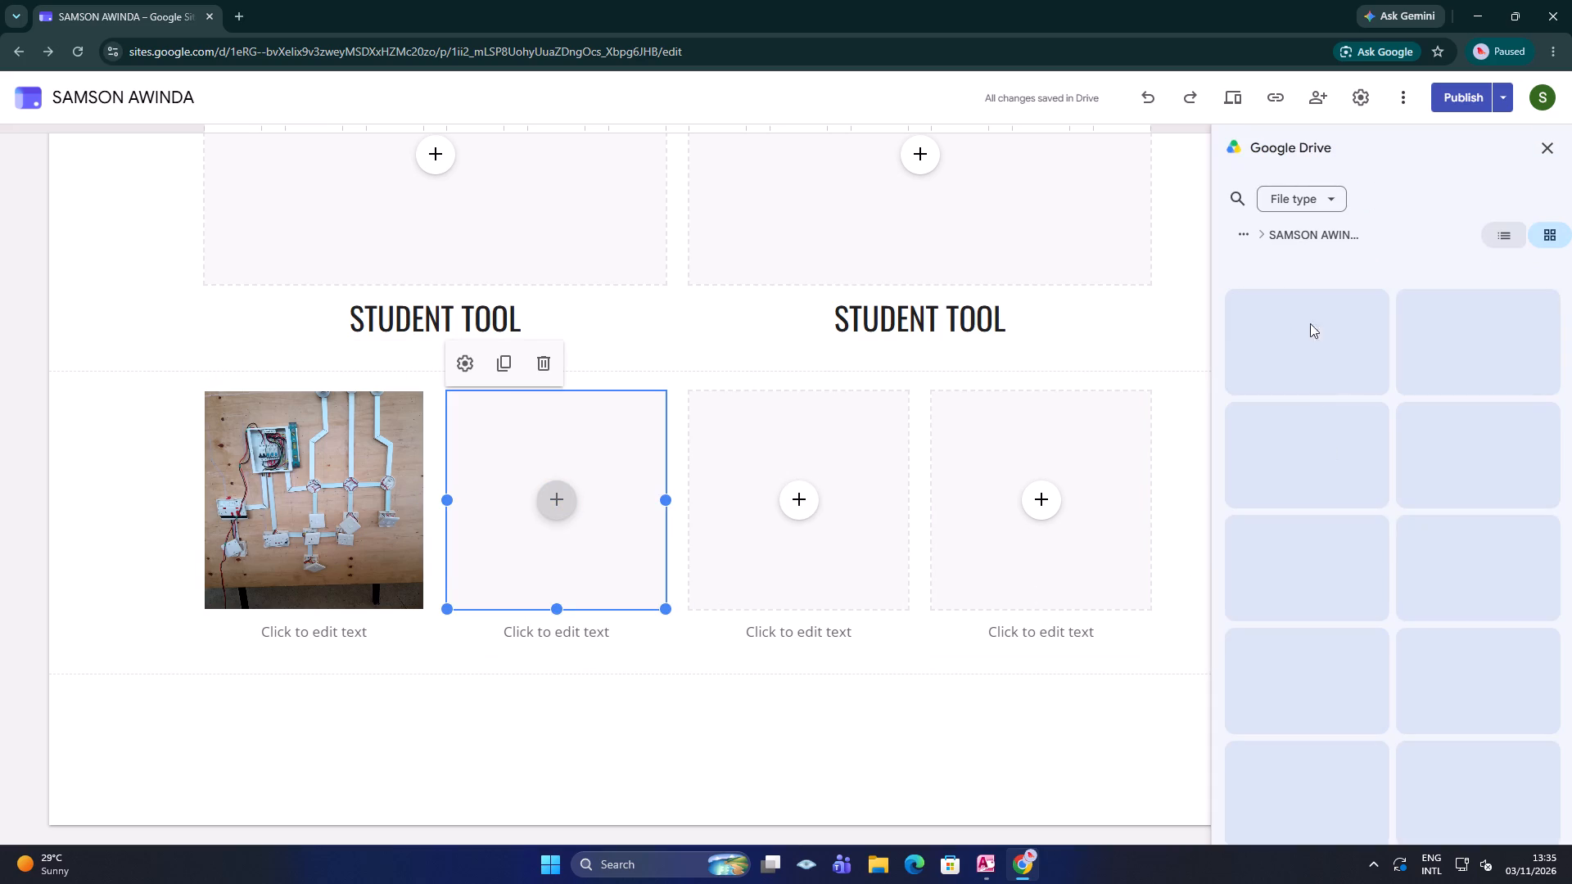
double_click(1303, 313)
double_click(1307, 312)
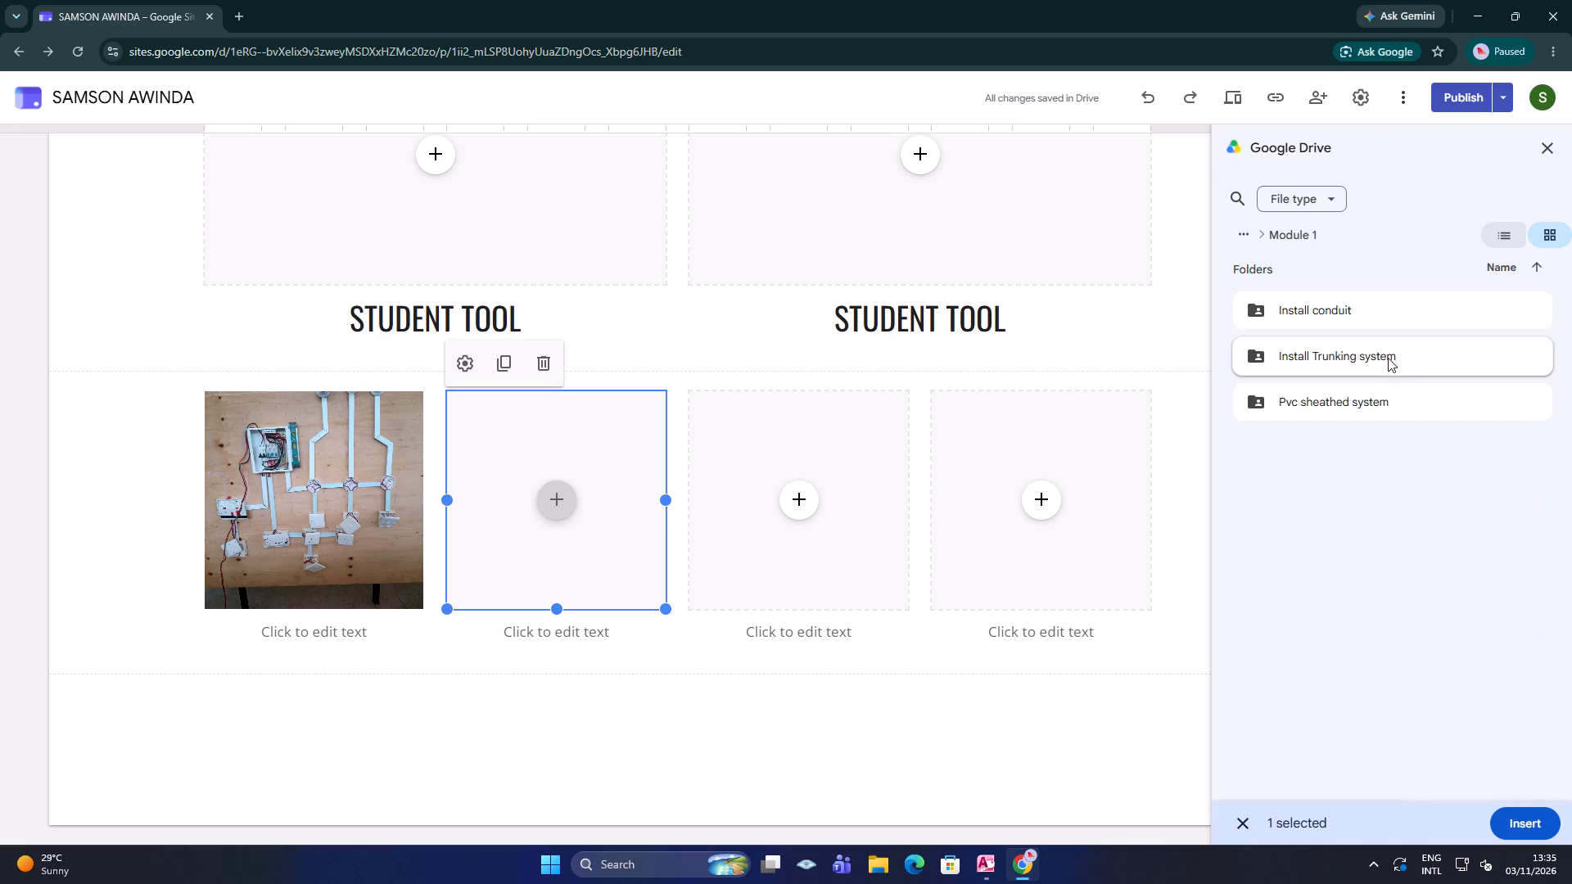
double_click(1388, 358)
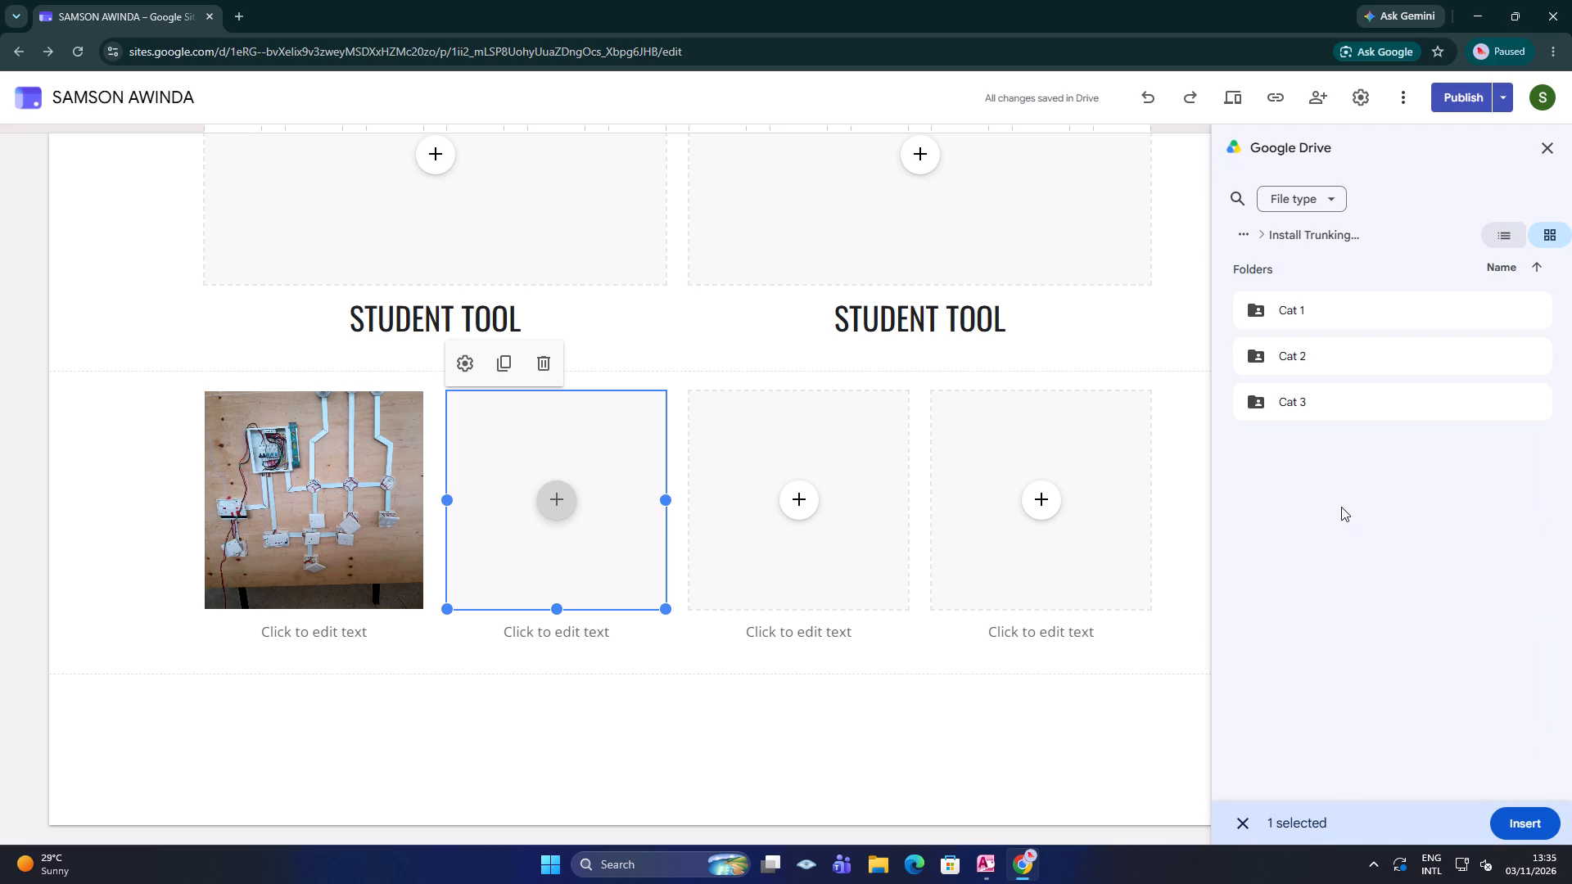
double_click(1344, 306)
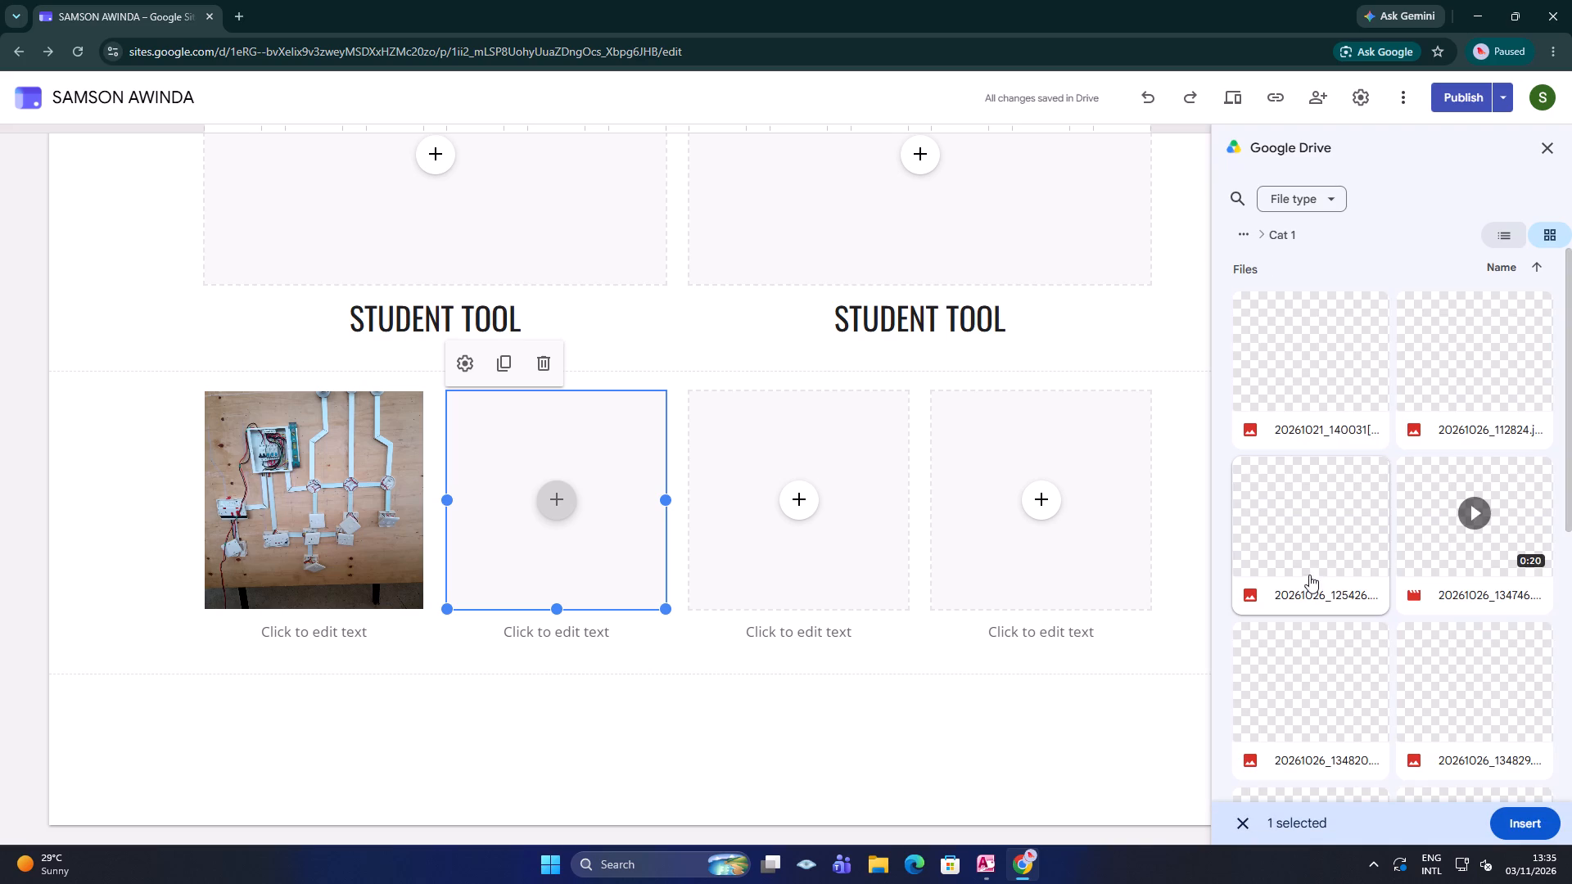
scroll(1363, 561, down, 4)
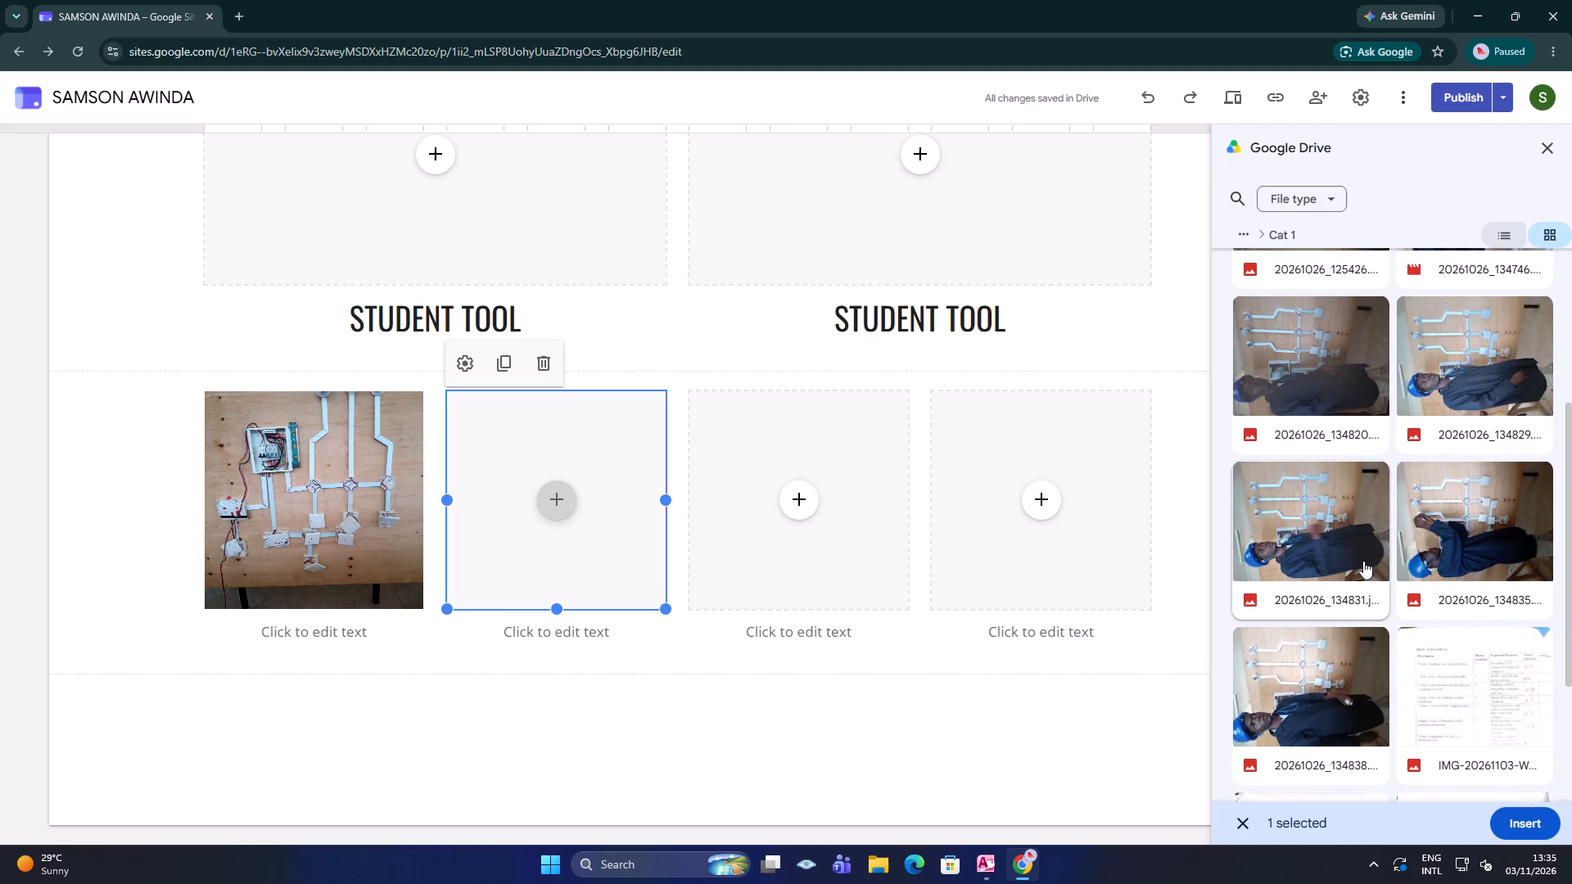
double_click(1451, 534)
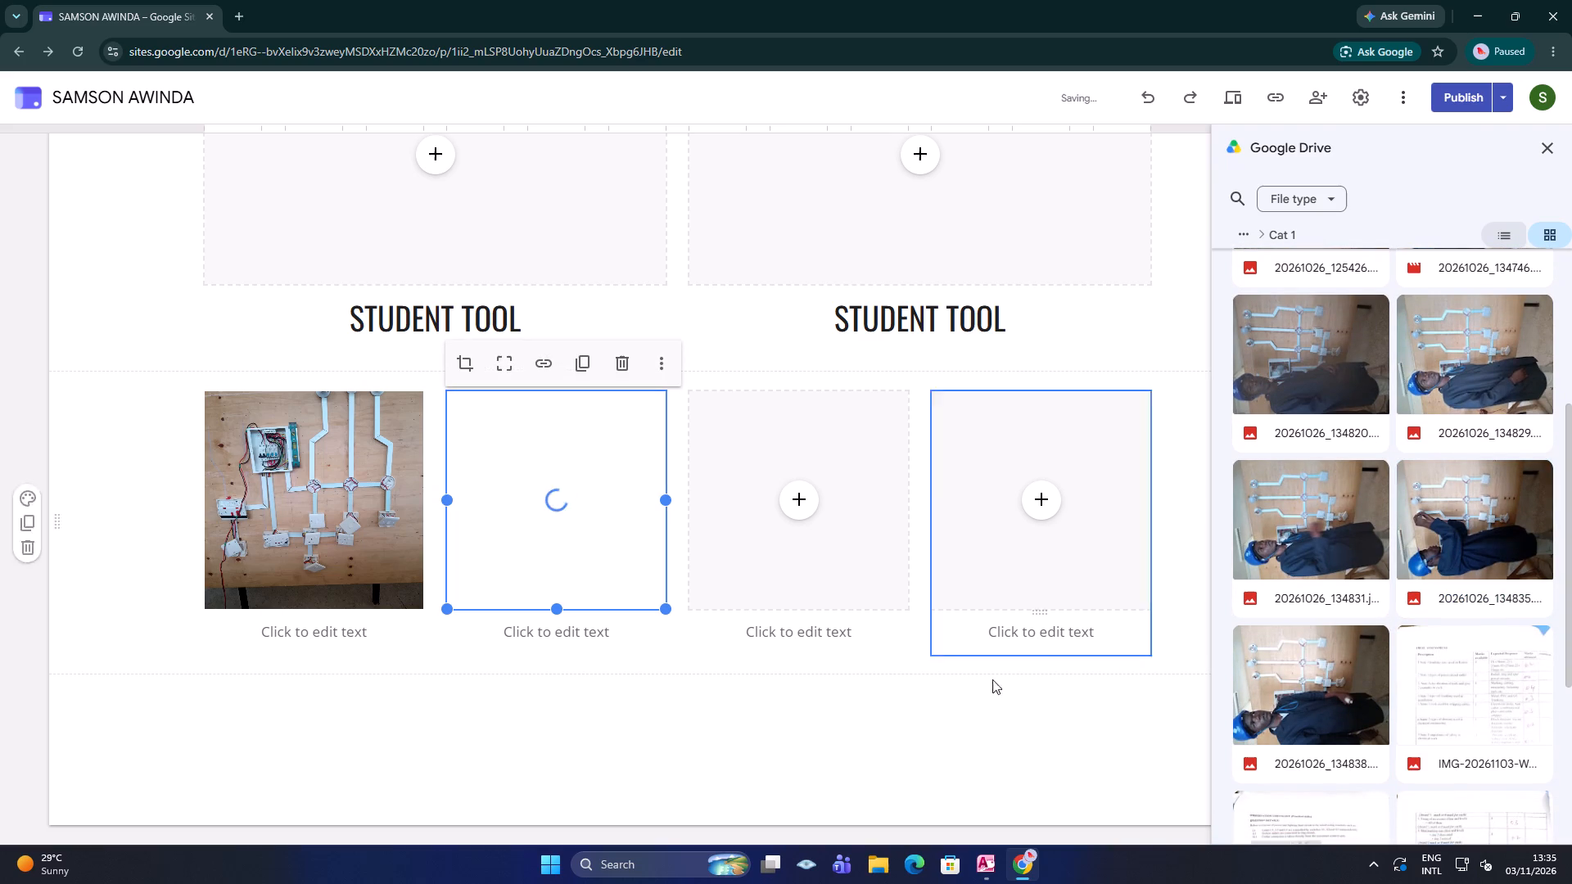
Fill the third placeholder of the four-column block with the Drive video 20261026_134746 from Module 1 > Install Trunking system > Cat 1.
double_click(807, 502)
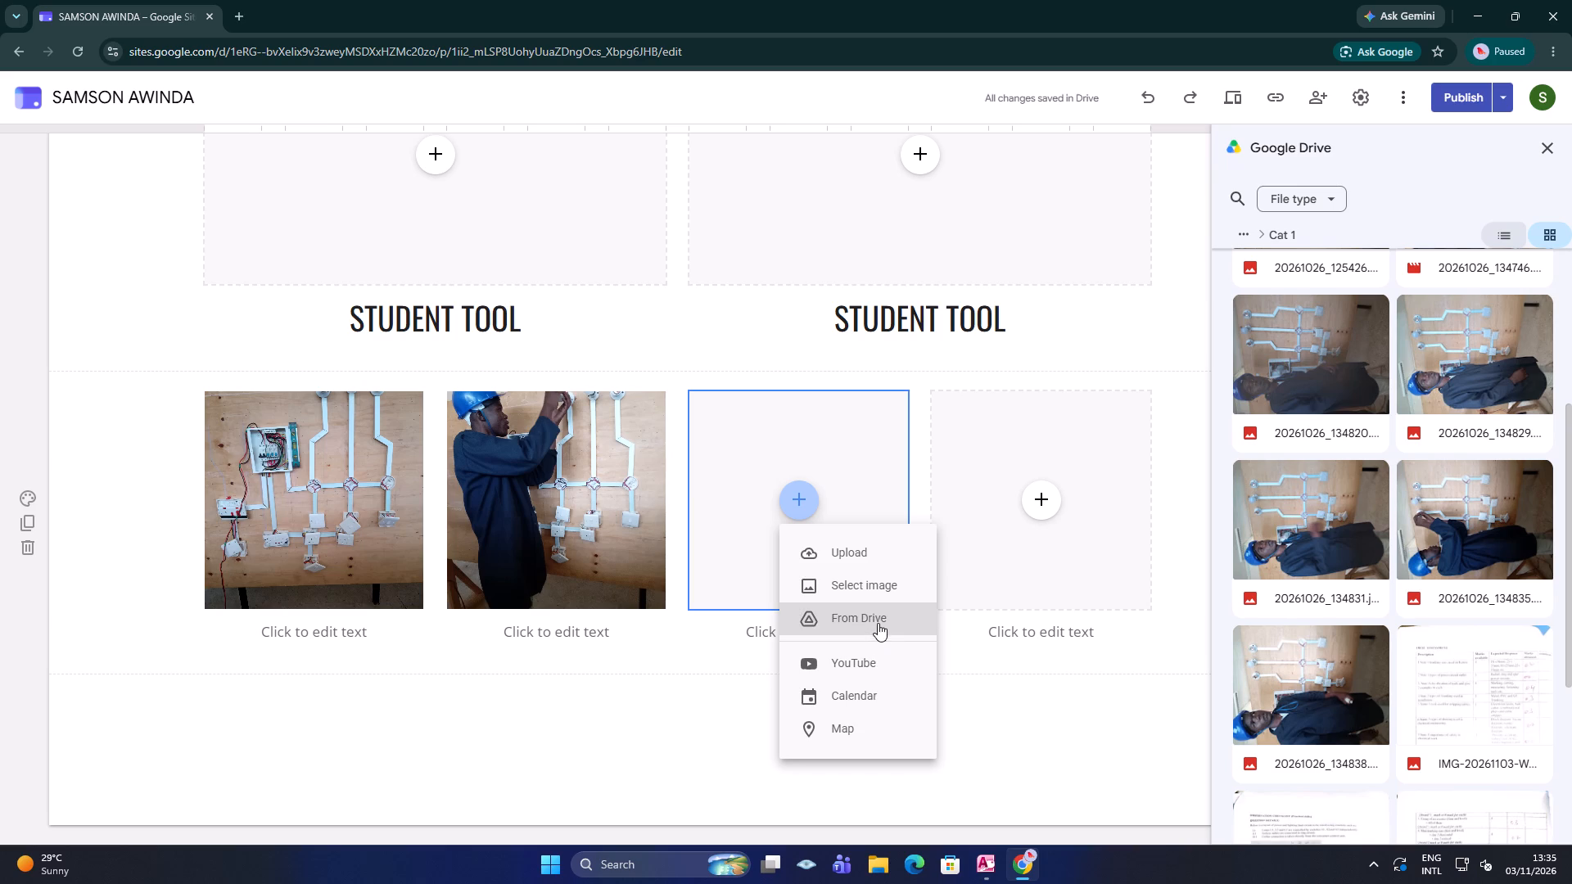
click(878, 621)
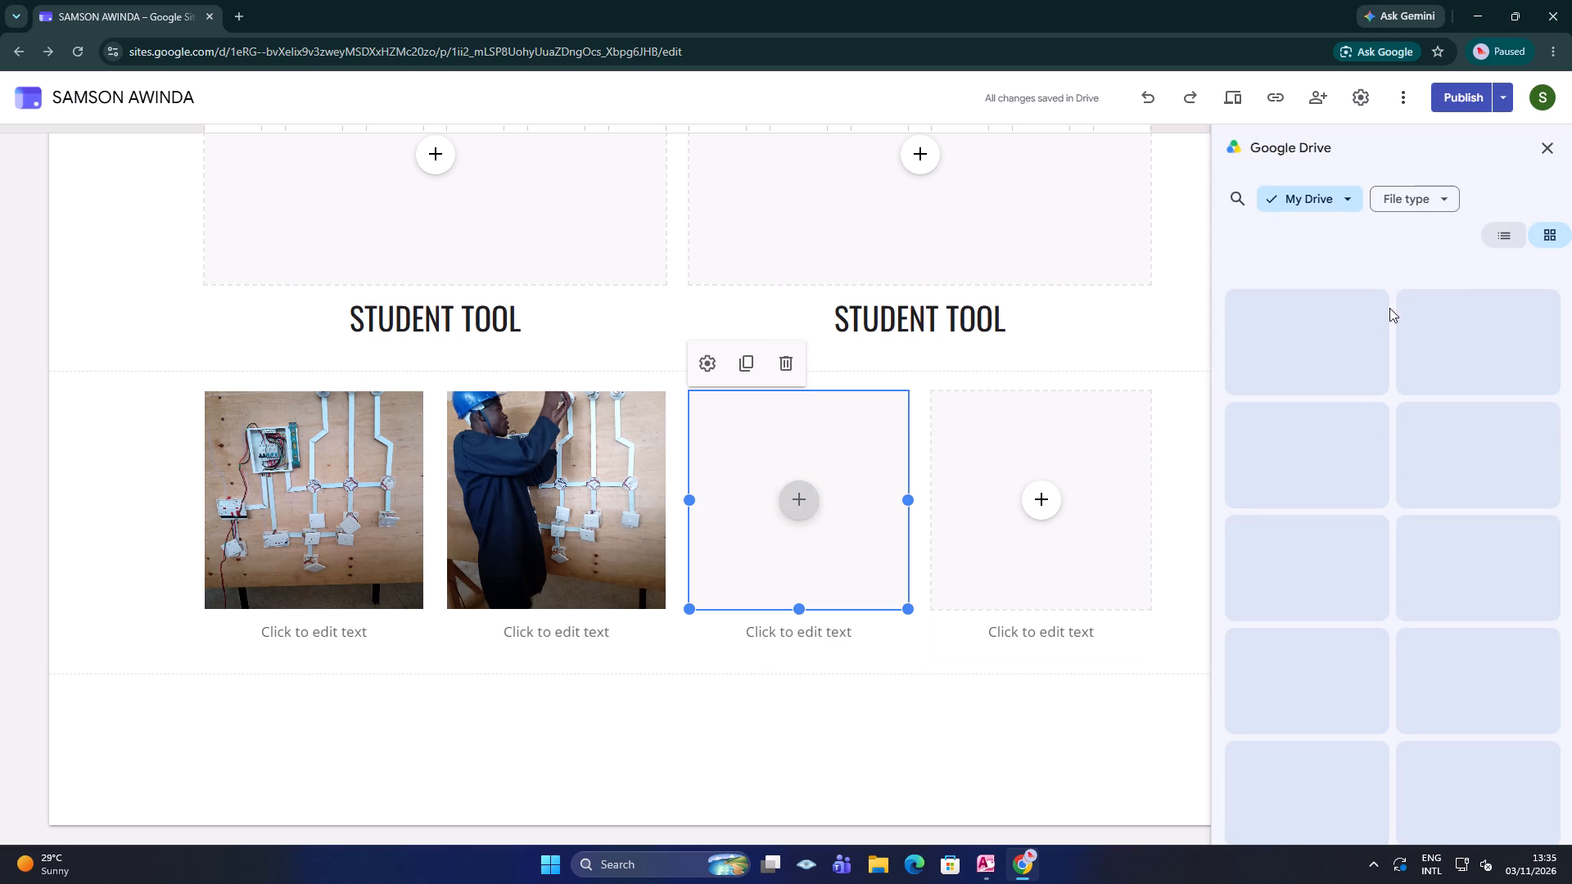
double_click(1352, 302)
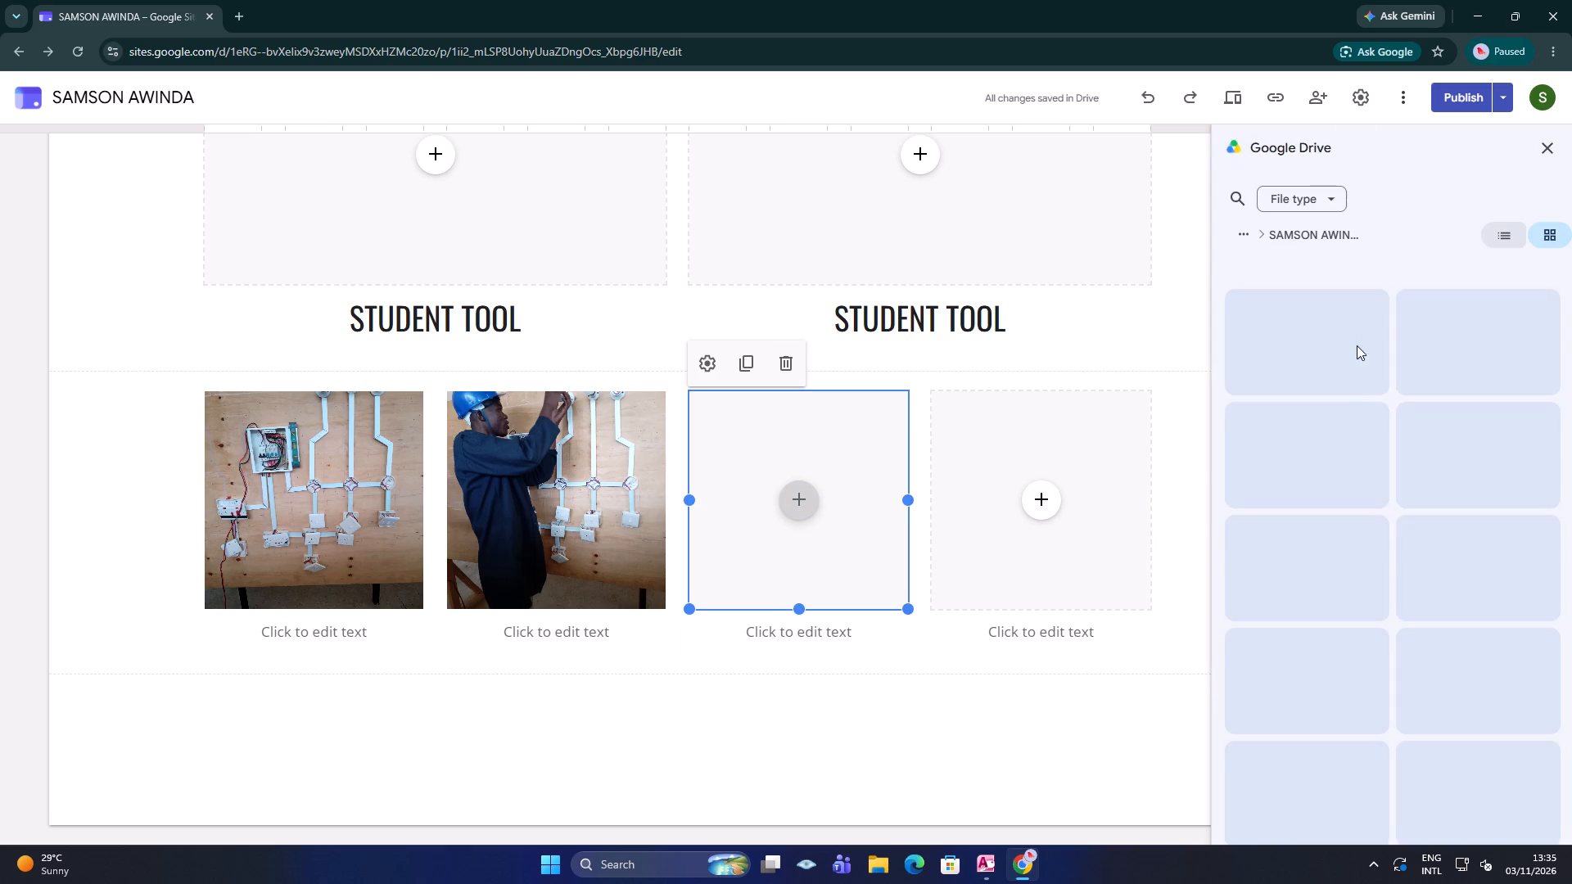
double_click(1374, 312)
double_click(1386, 354)
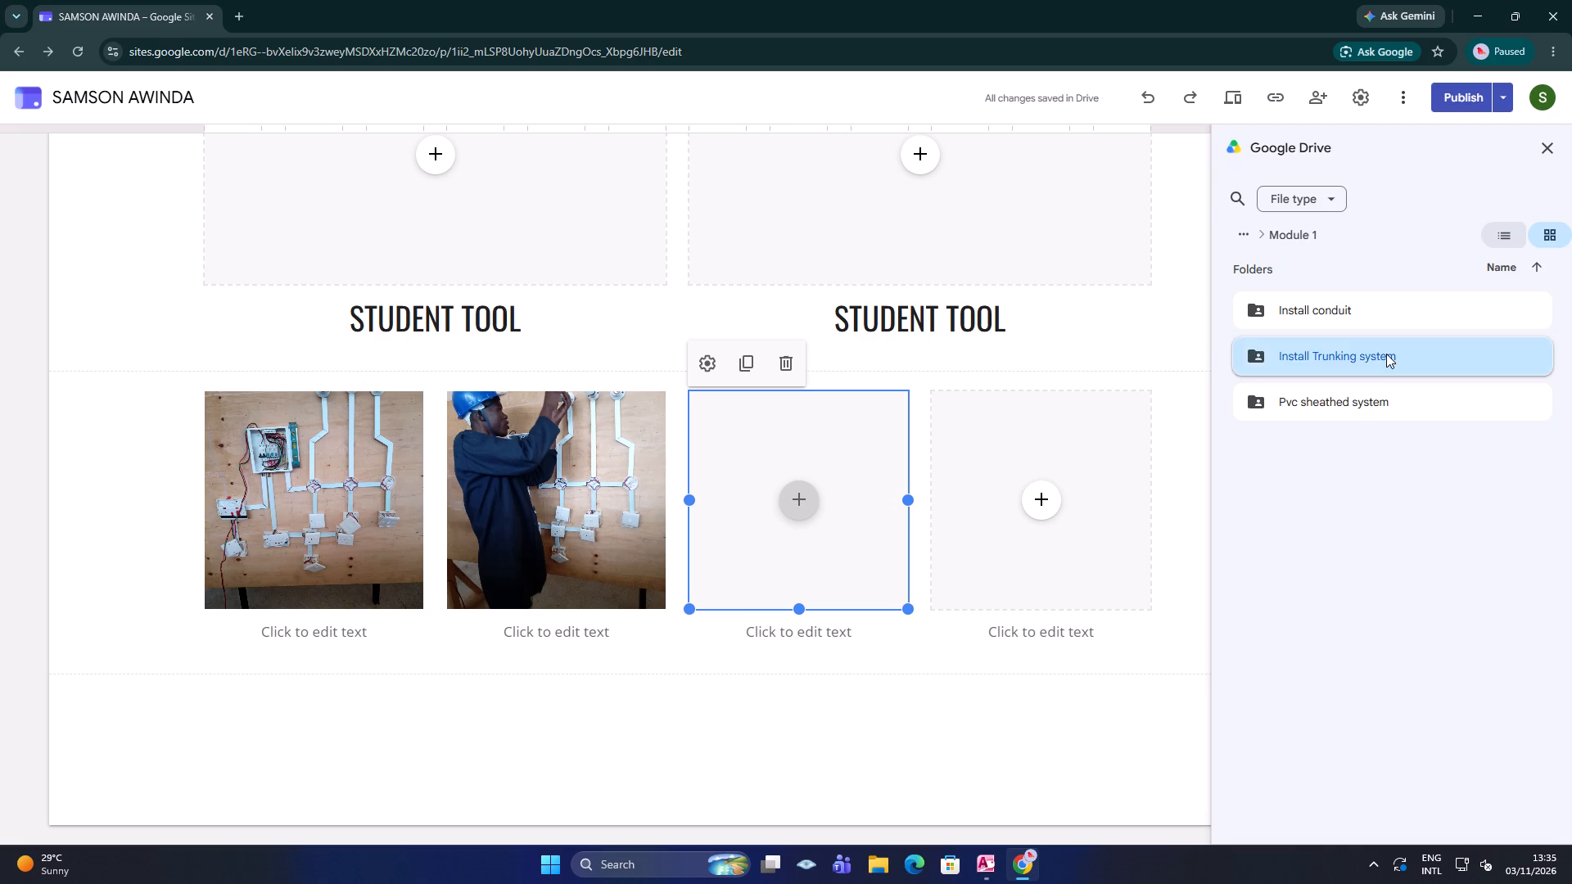
double_click(1380, 307)
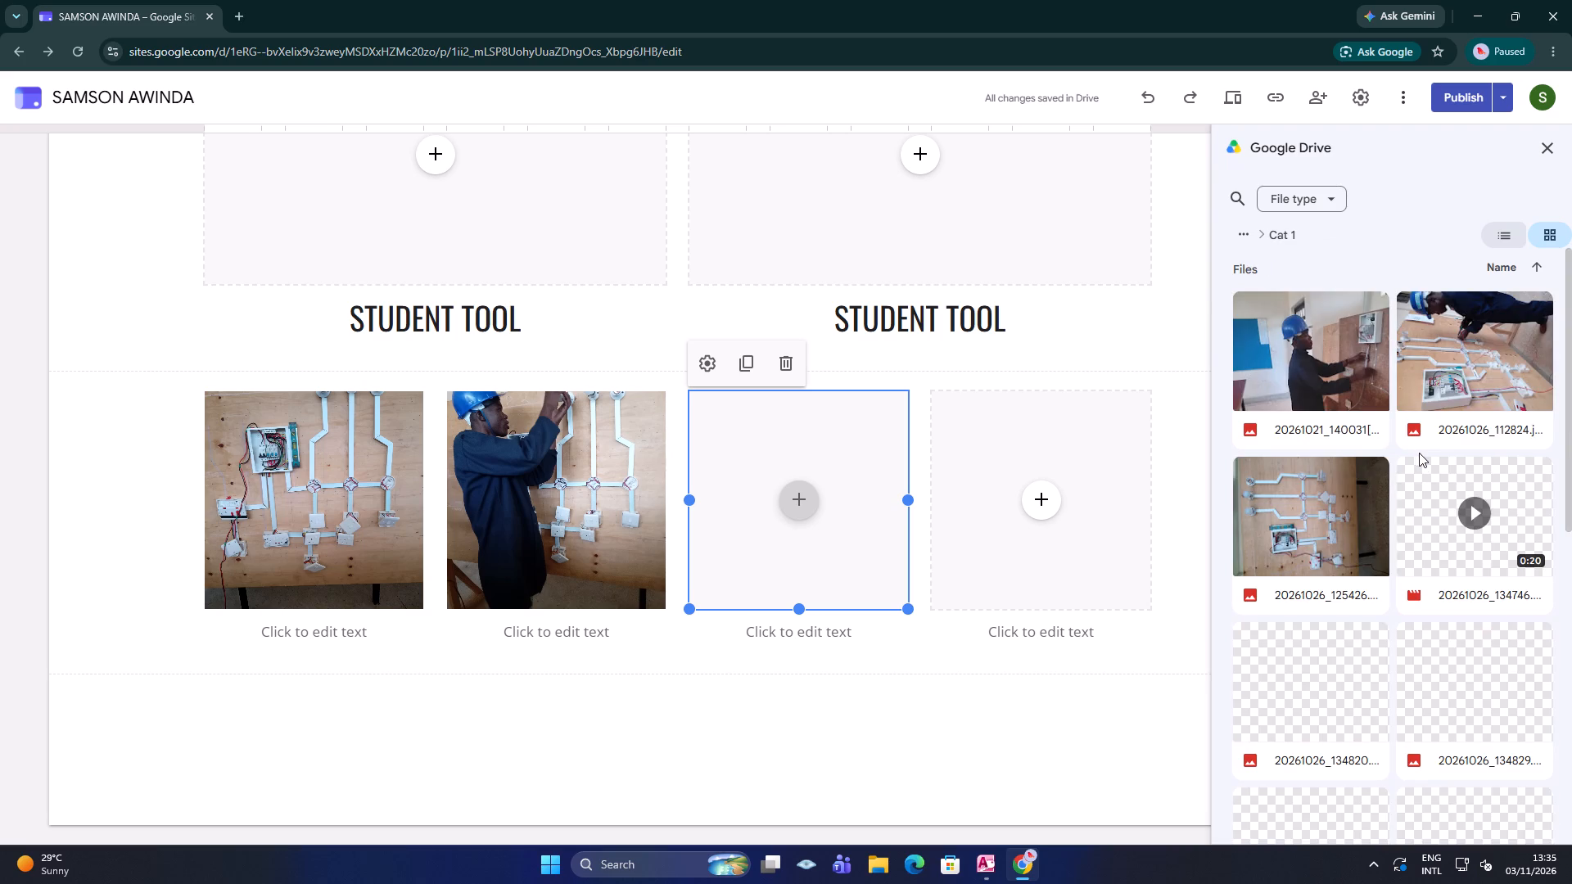
scroll(1422, 503, down, 4)
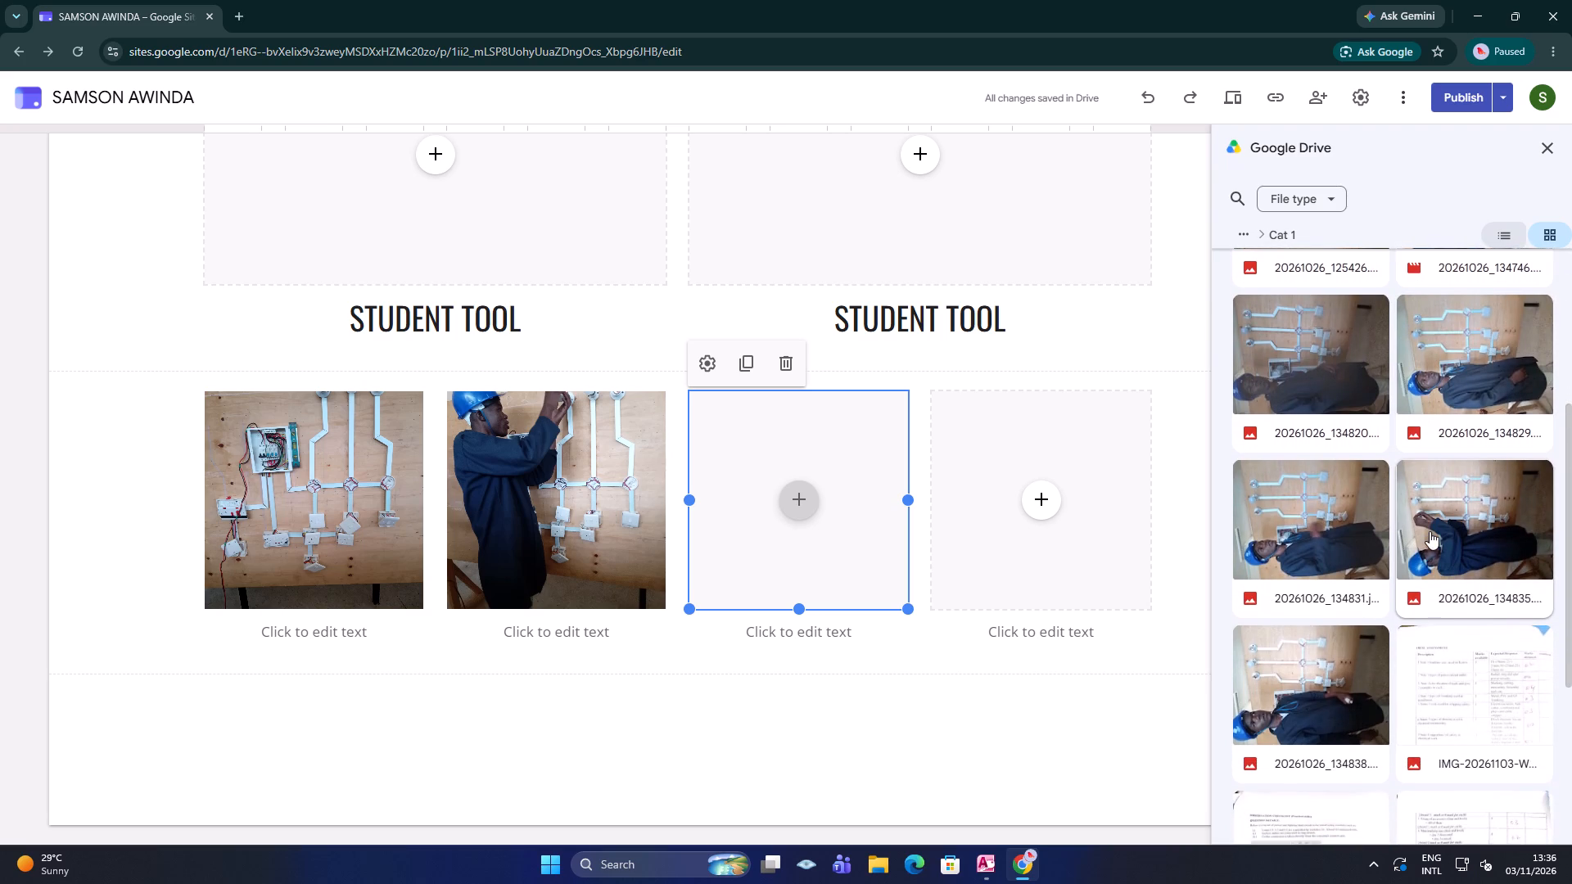
scroll(1430, 548, down, 1)
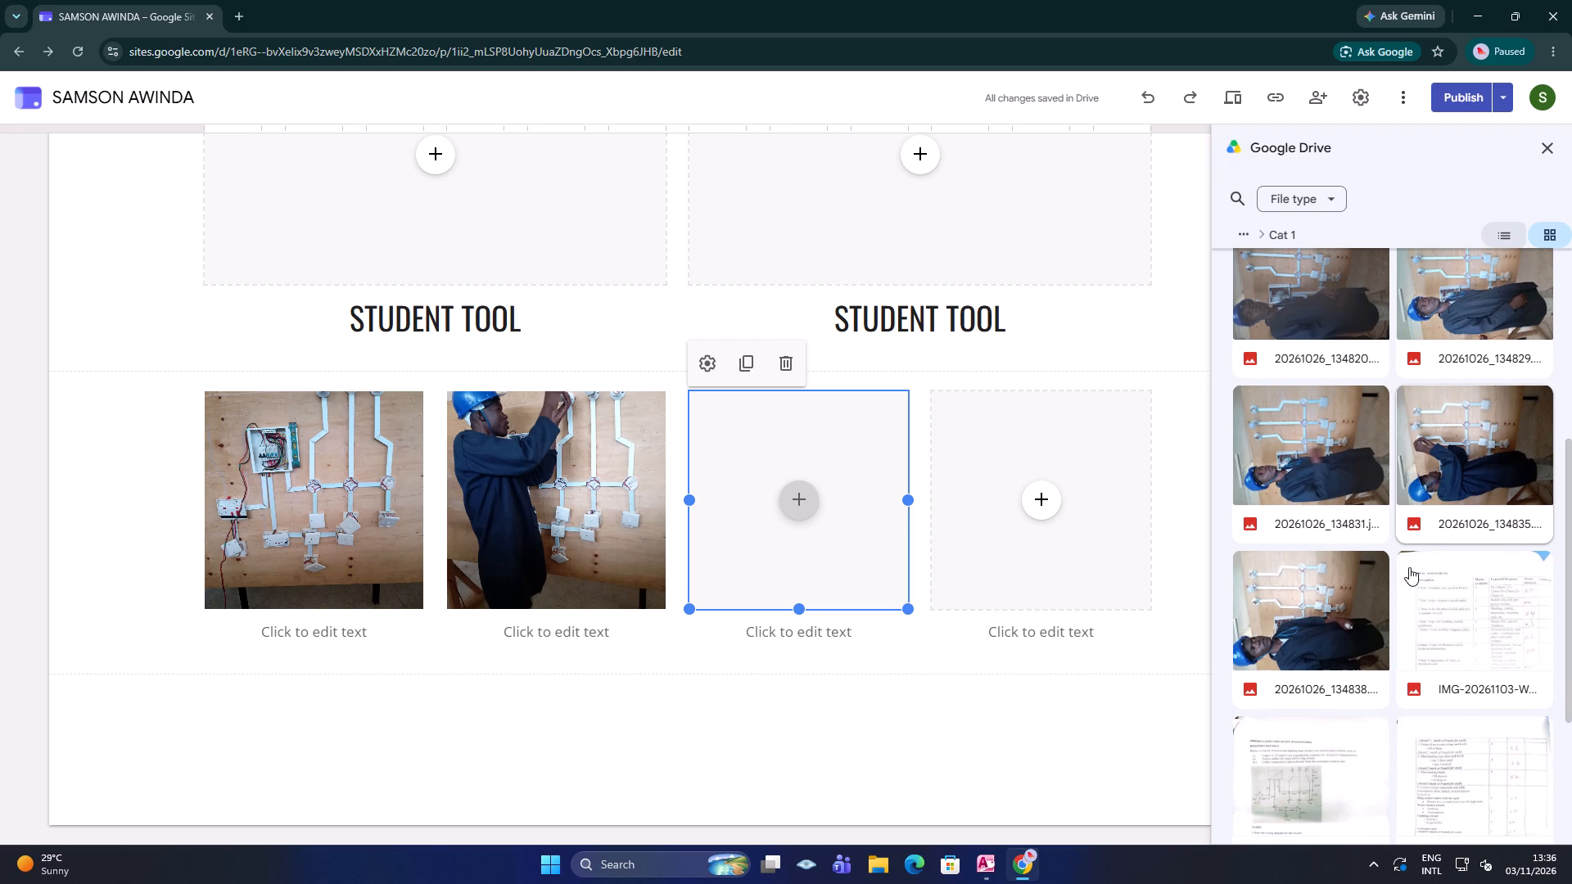
scroll(1409, 567, down, 5)
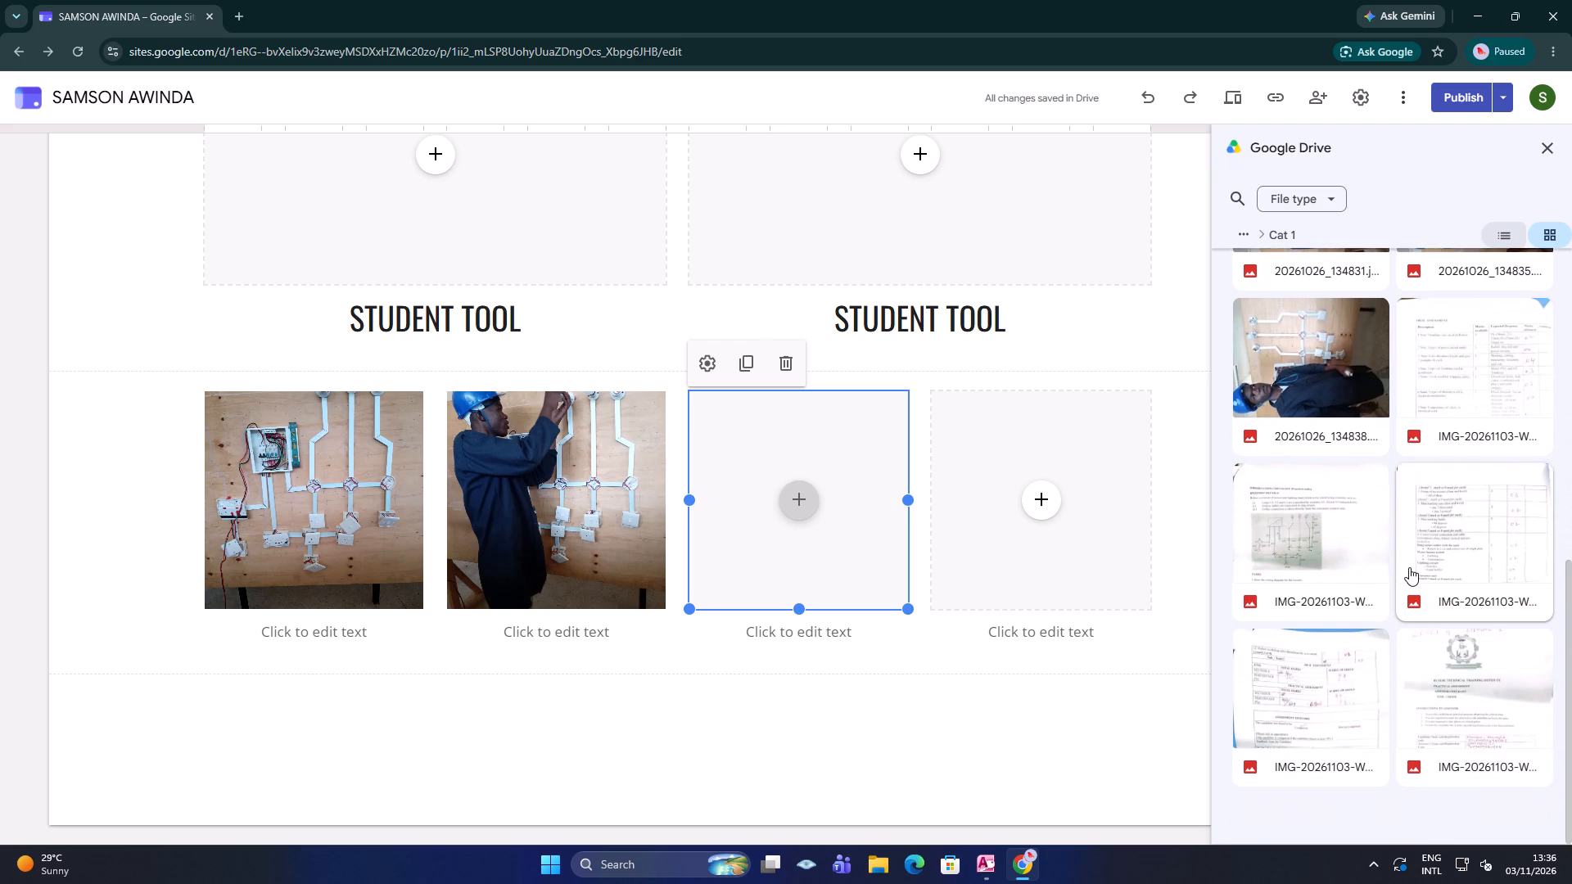
scroll(1409, 567, up, 6)
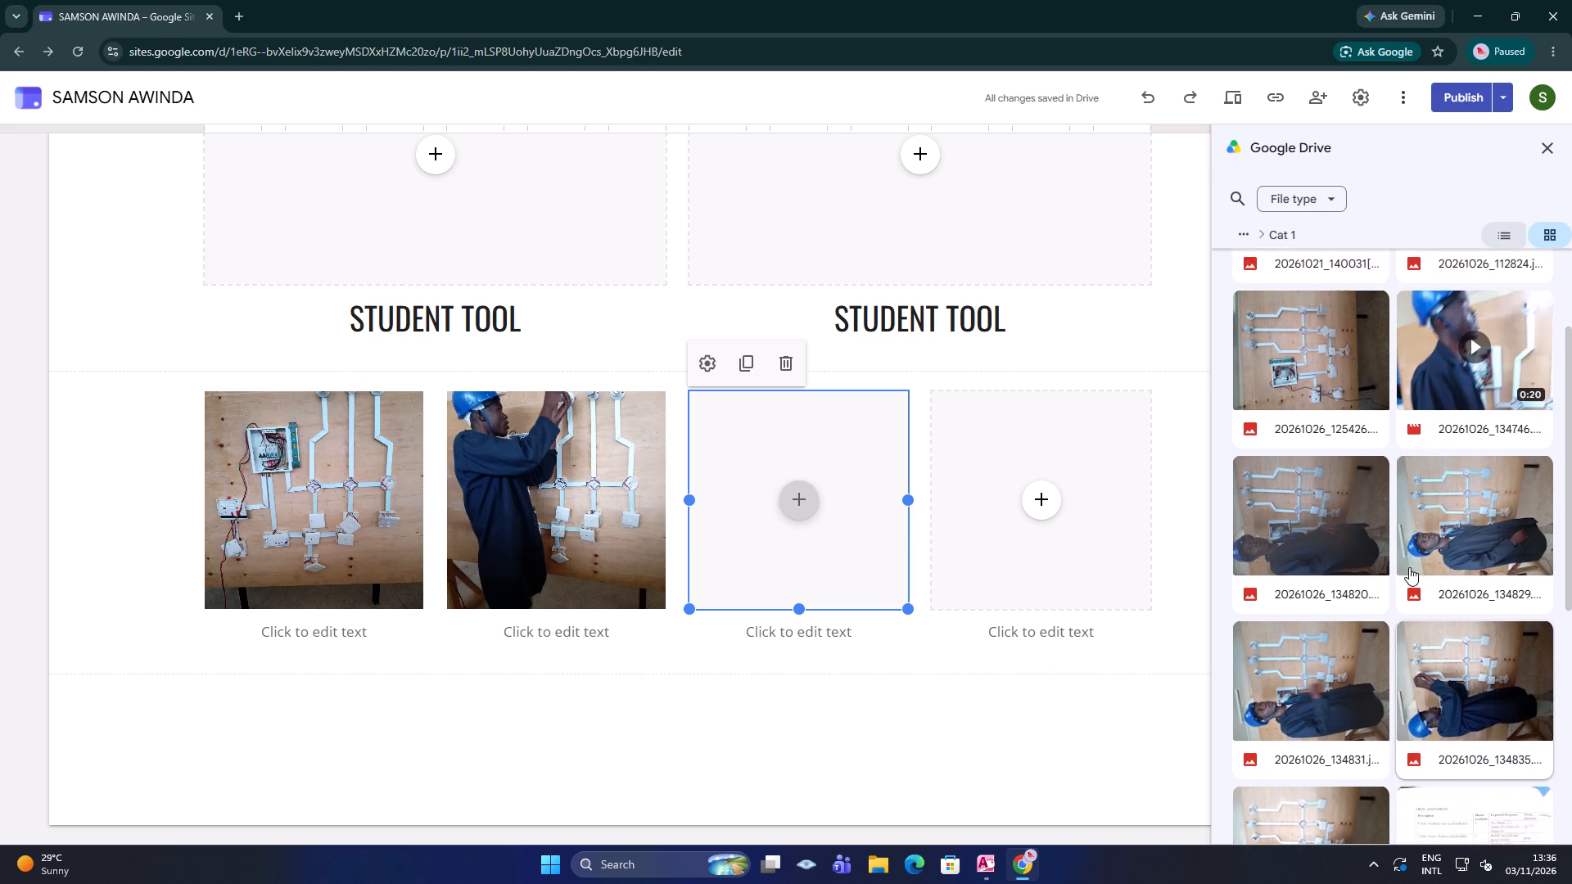
scroll(1409, 567, up, 5)
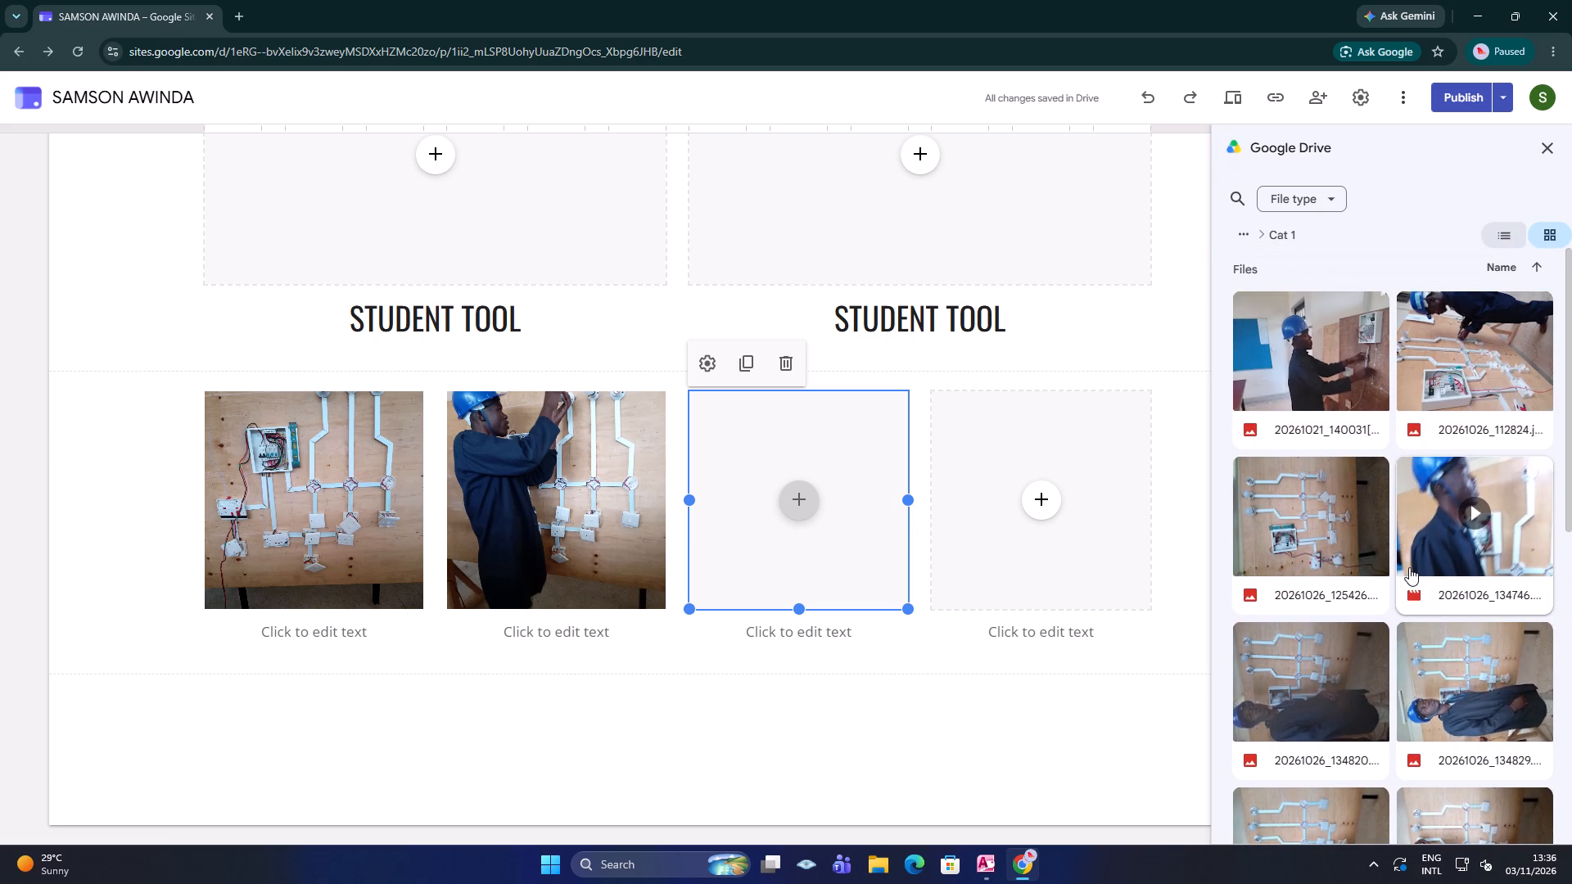
double_click(1506, 530)
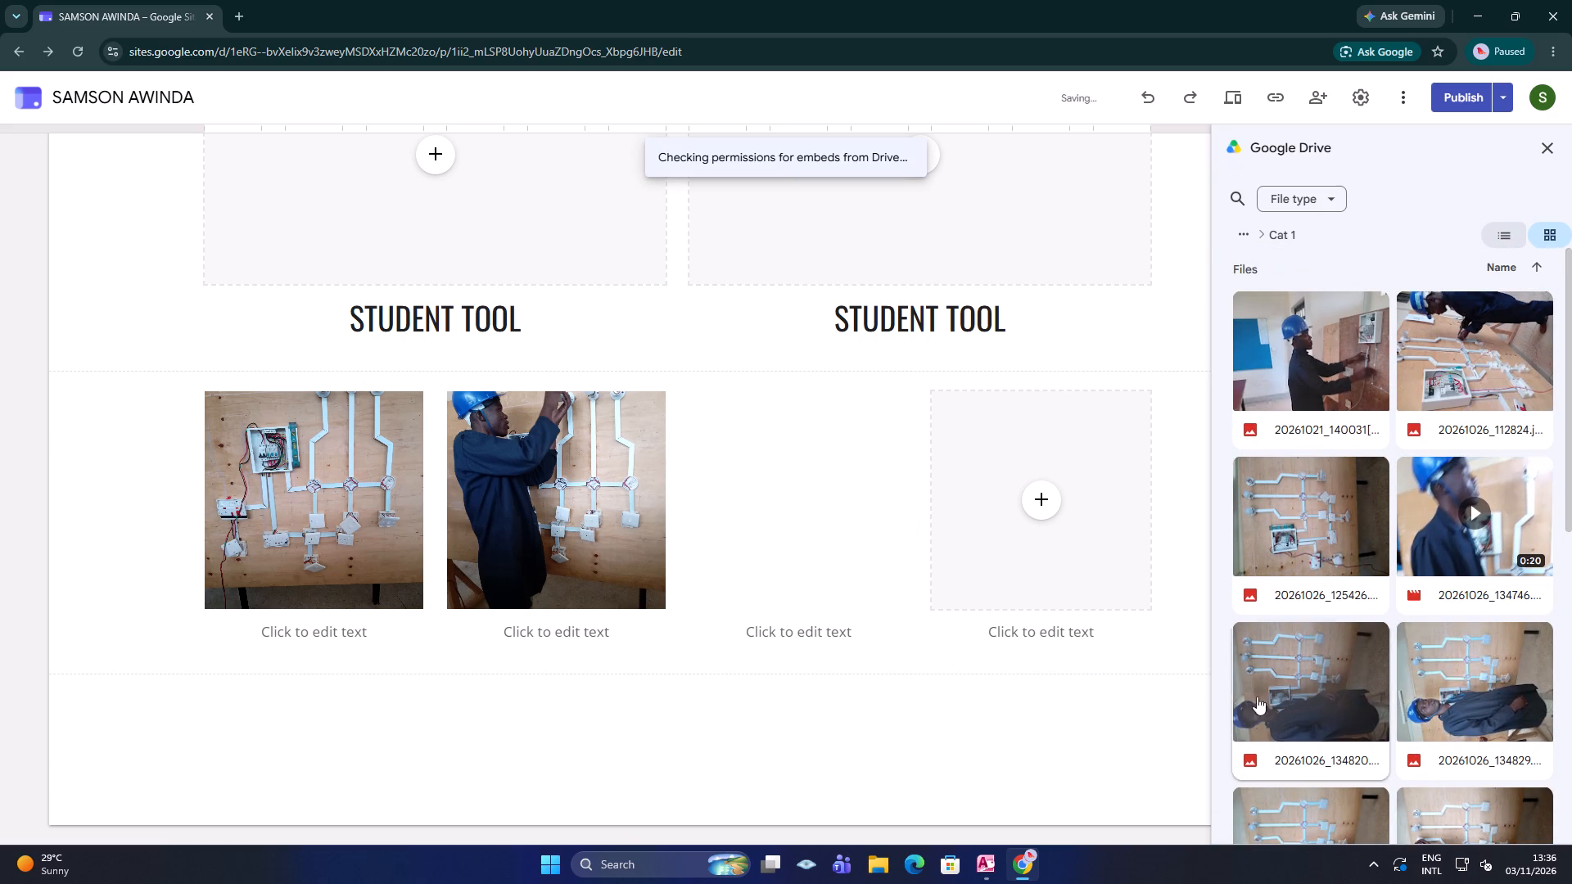
Fill the fourth placeholder of the four-column block with the Drive photo 20261026_134838 from Module 1 > Install Trunking system > Cat 1.
double_click(1044, 504)
double_click(1092, 615)
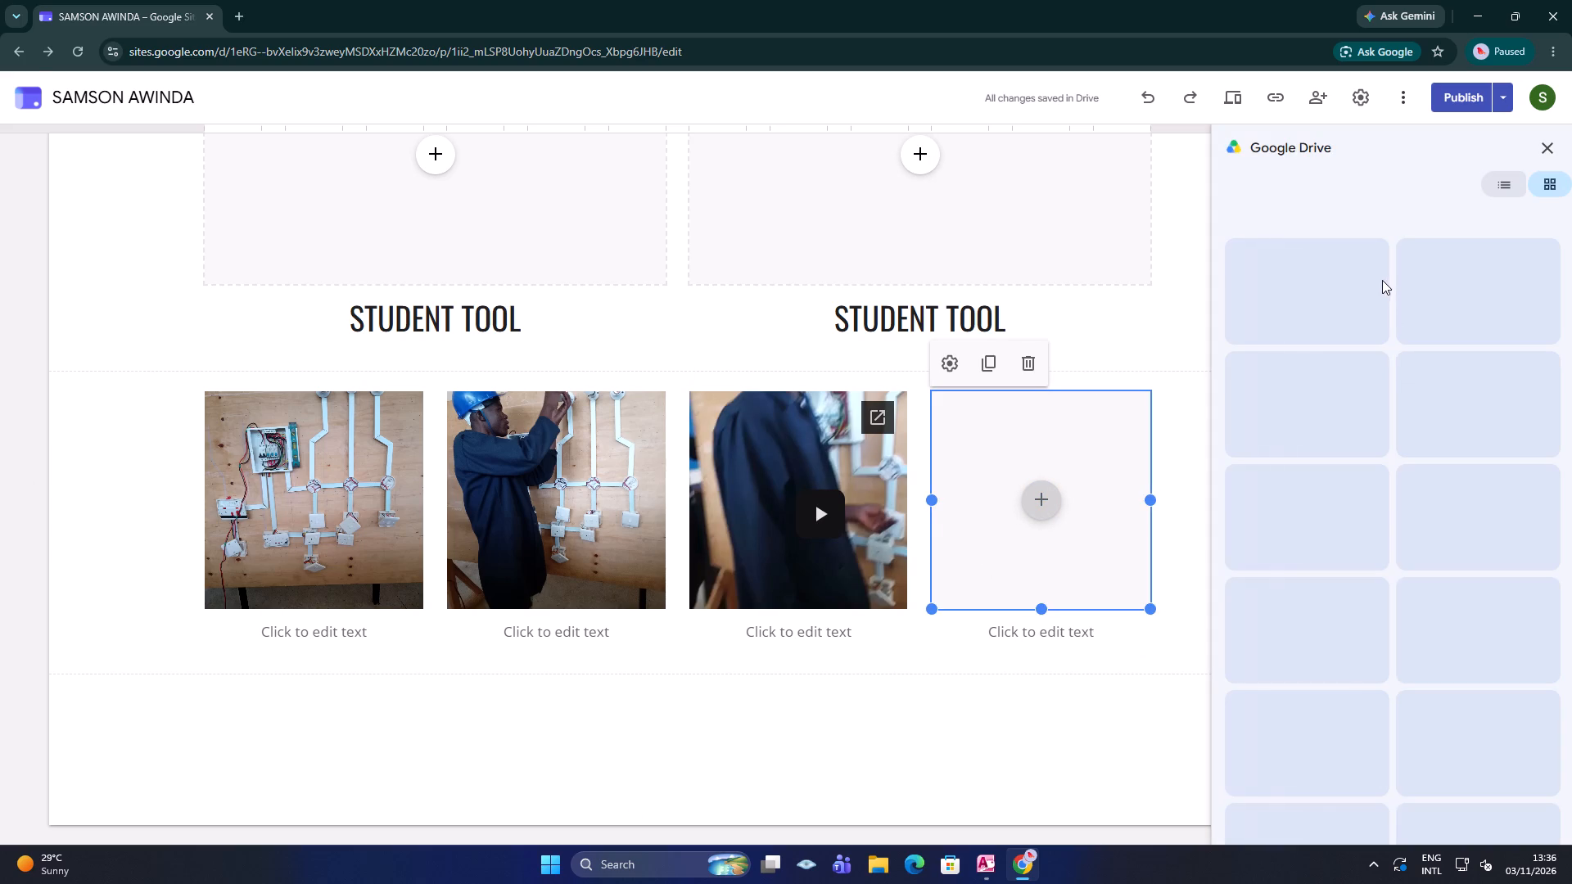
double_click(1356, 307)
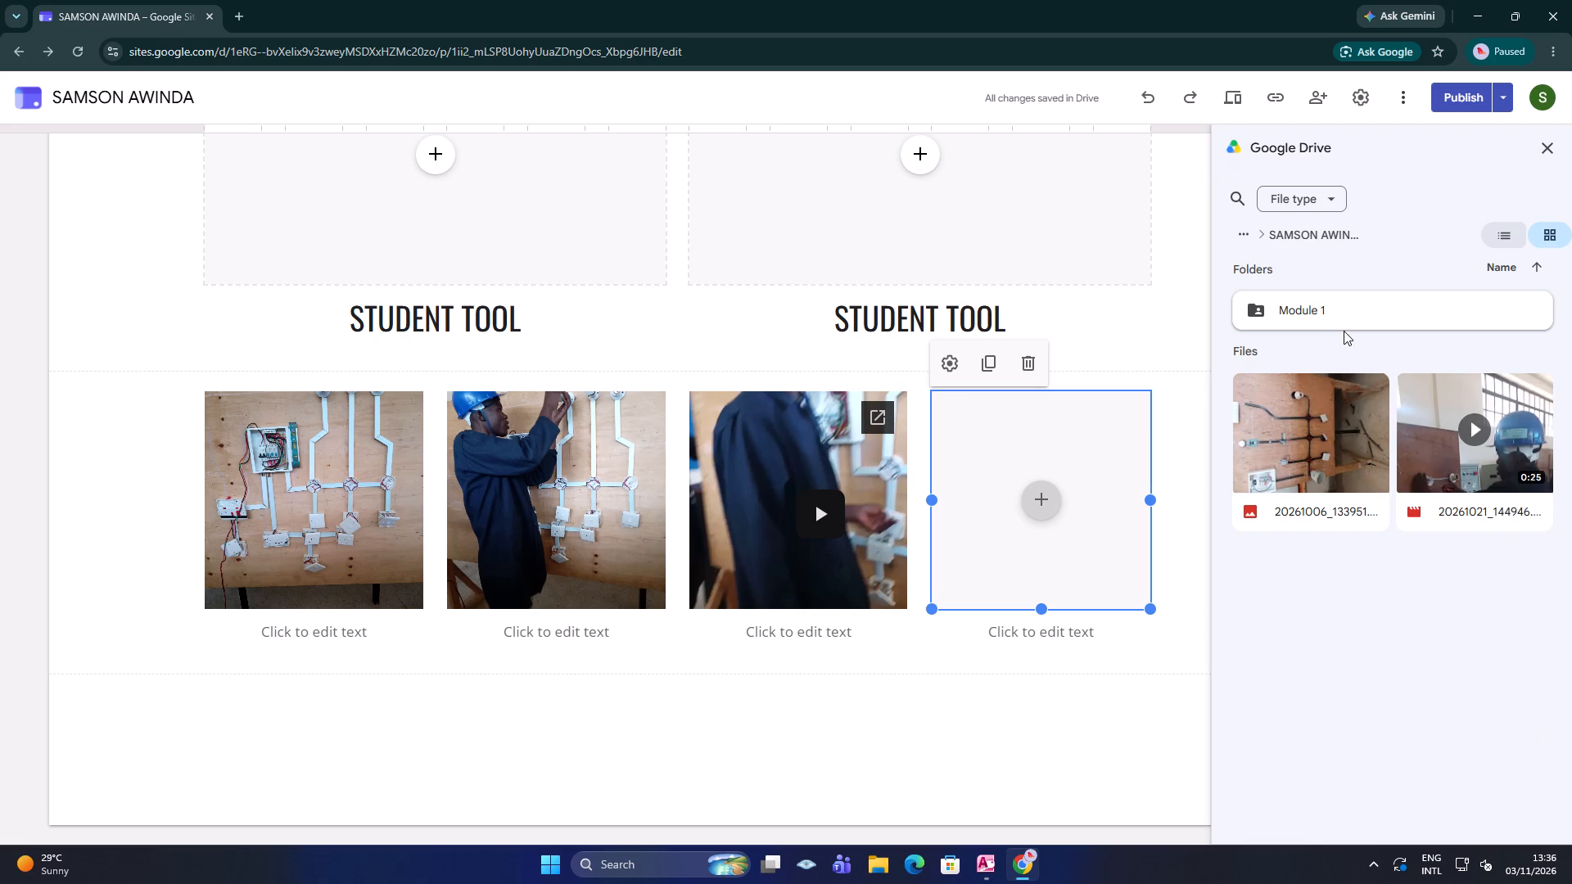
double_click(1313, 307)
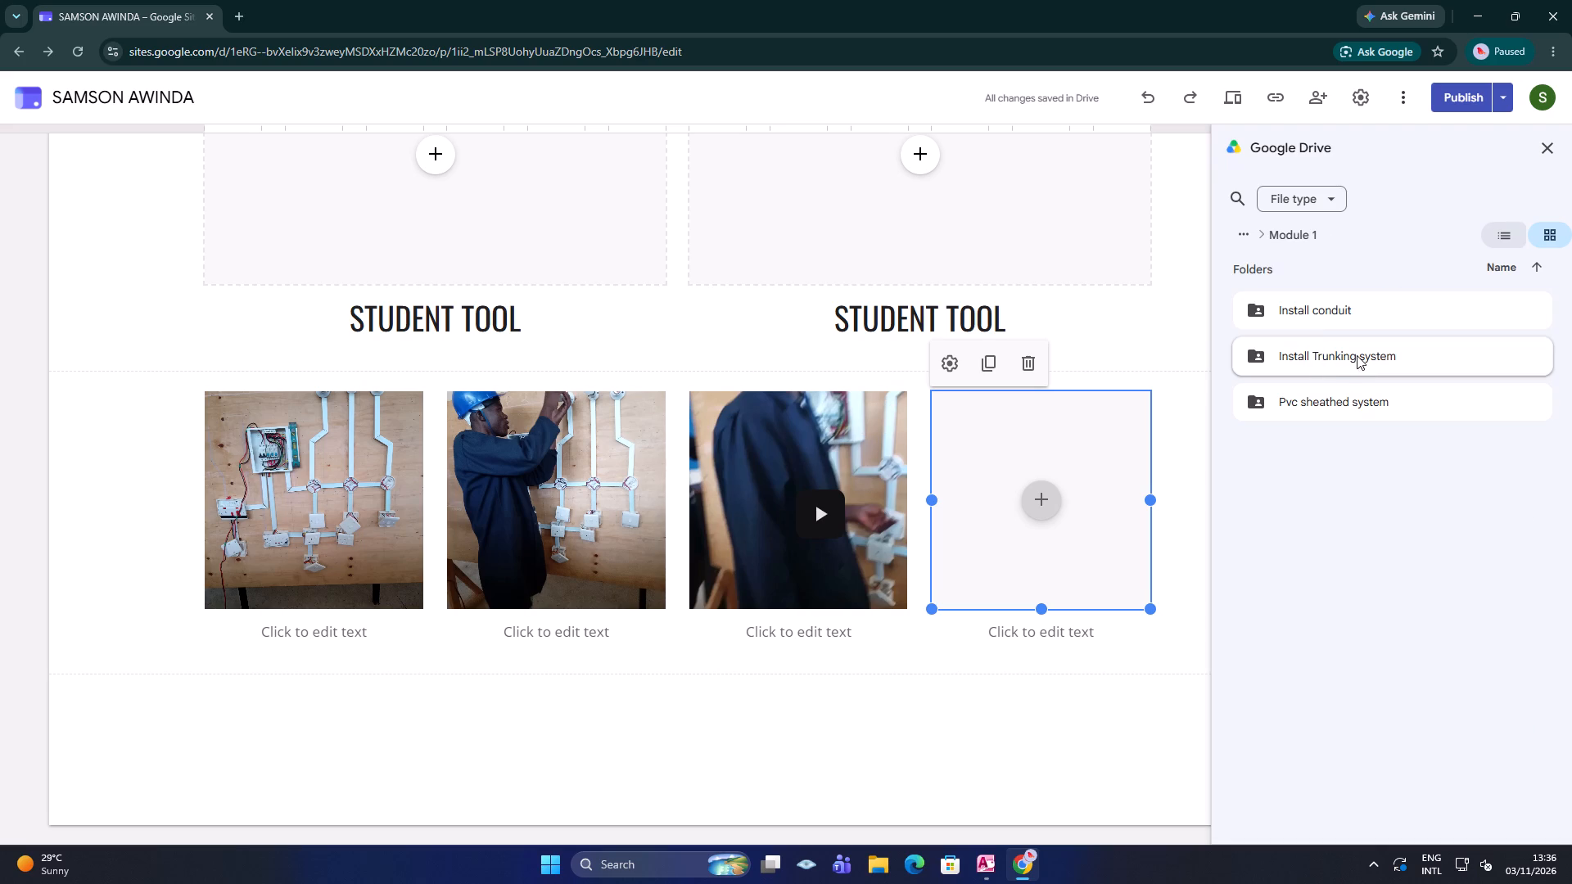
double_click(1357, 355)
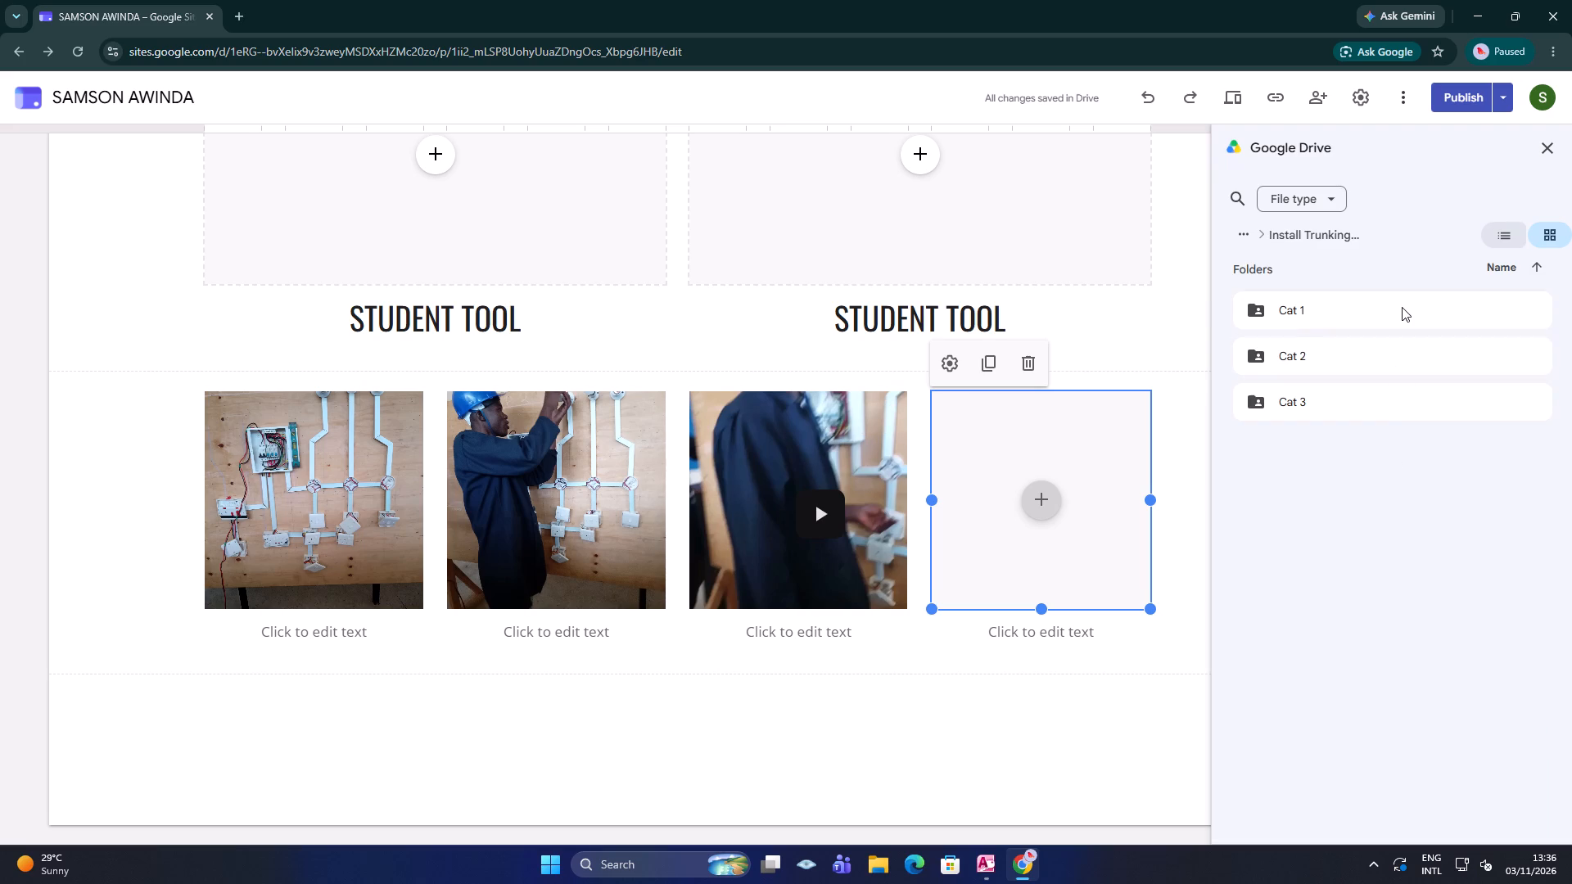
double_click(1402, 307)
scroll(1453, 512, down, 6)
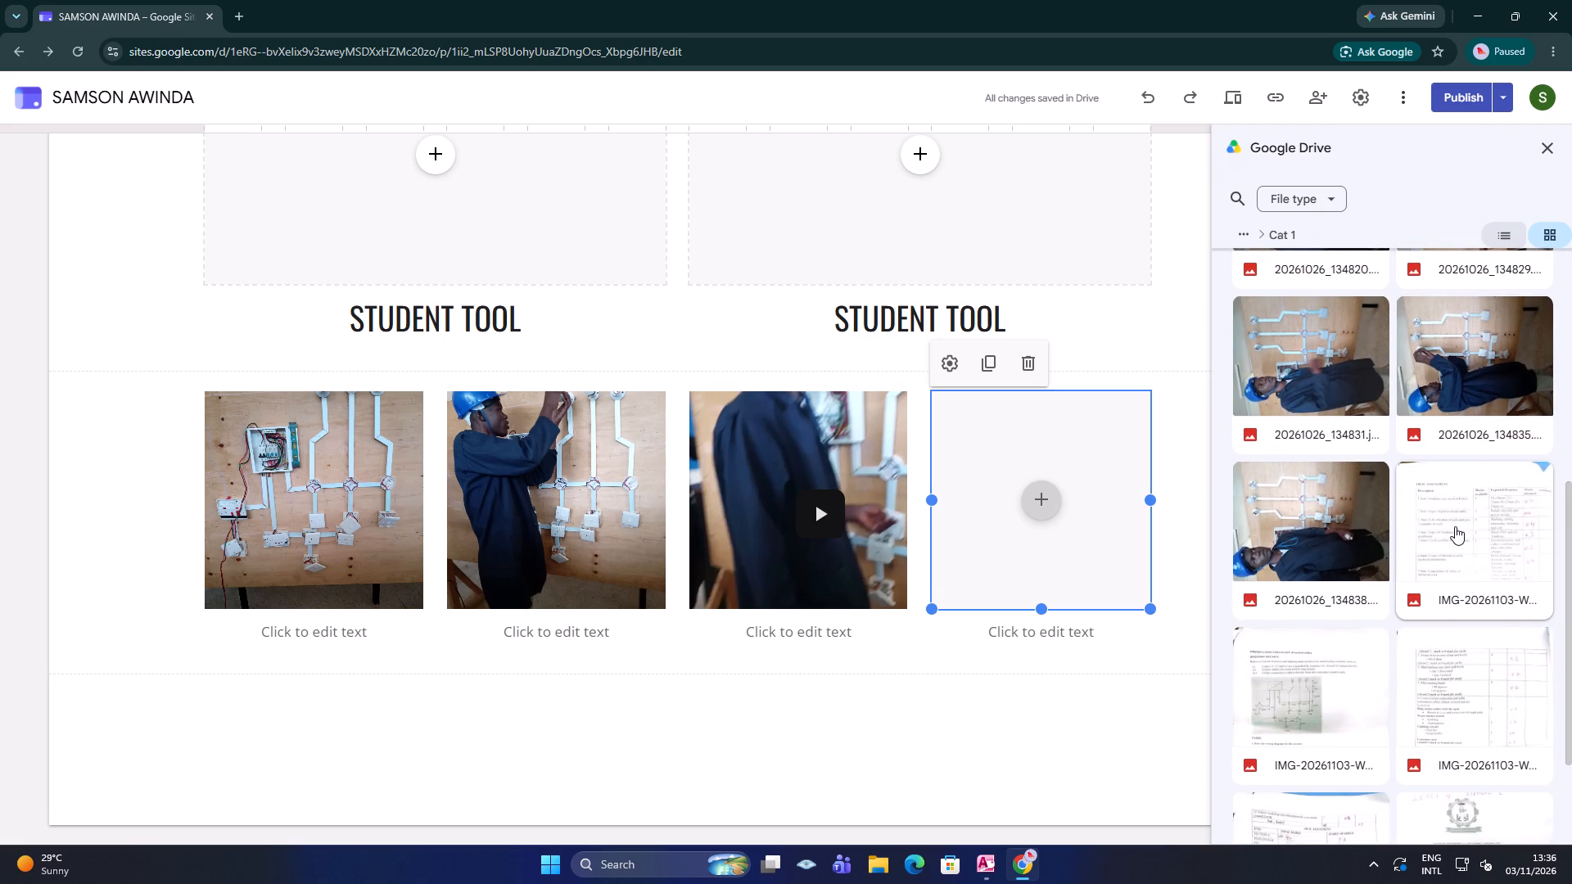
scroll(1455, 526, up, 5)
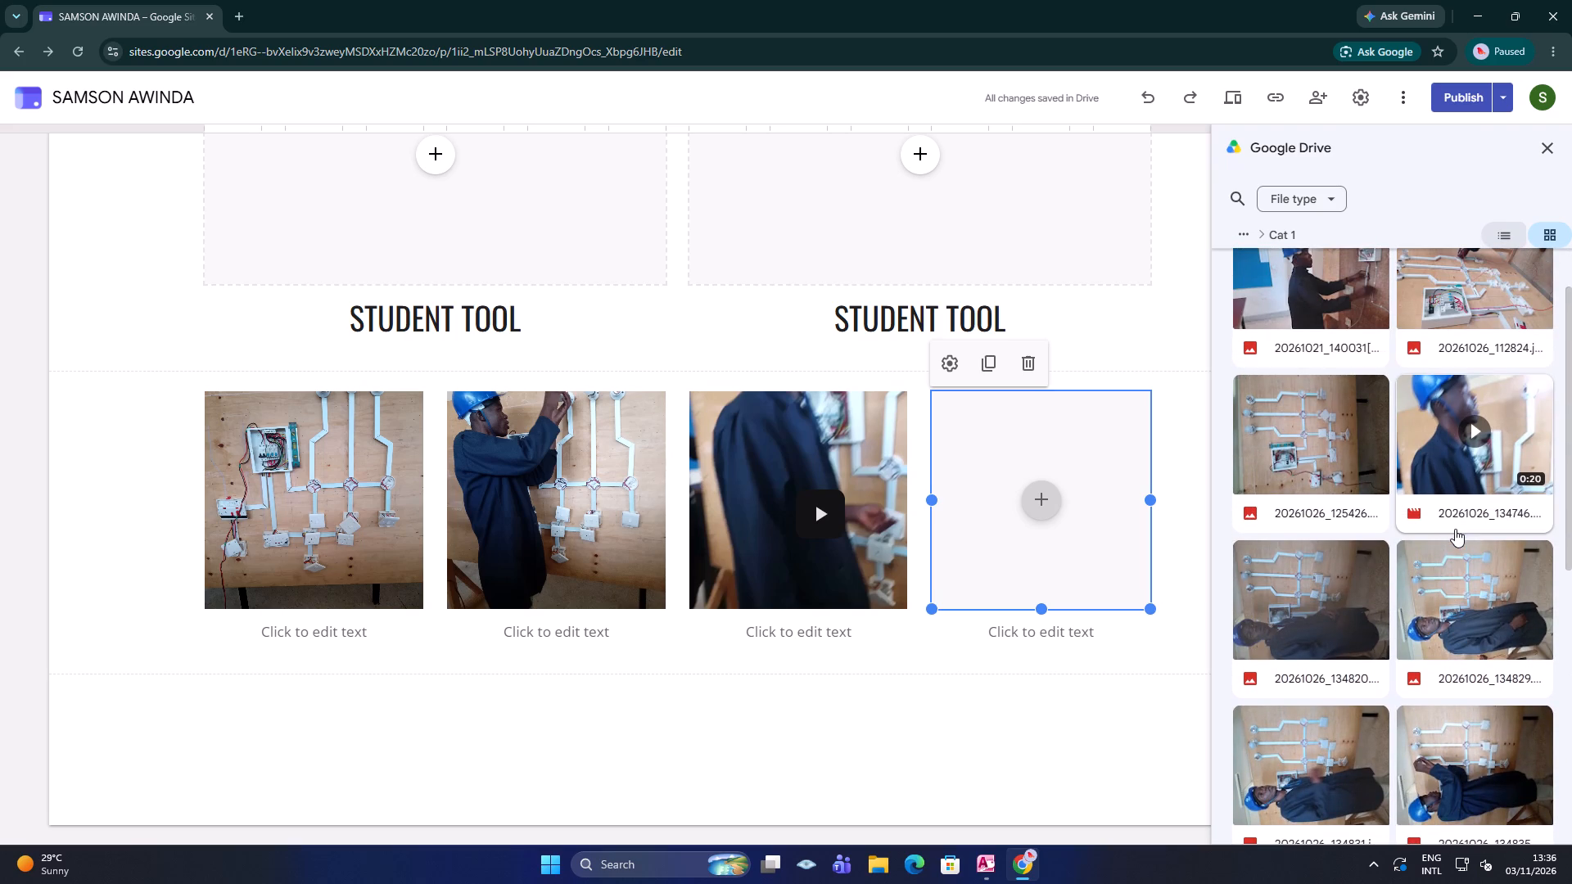
scroll(1455, 529, up, 2)
scroll(1456, 534, down, 5)
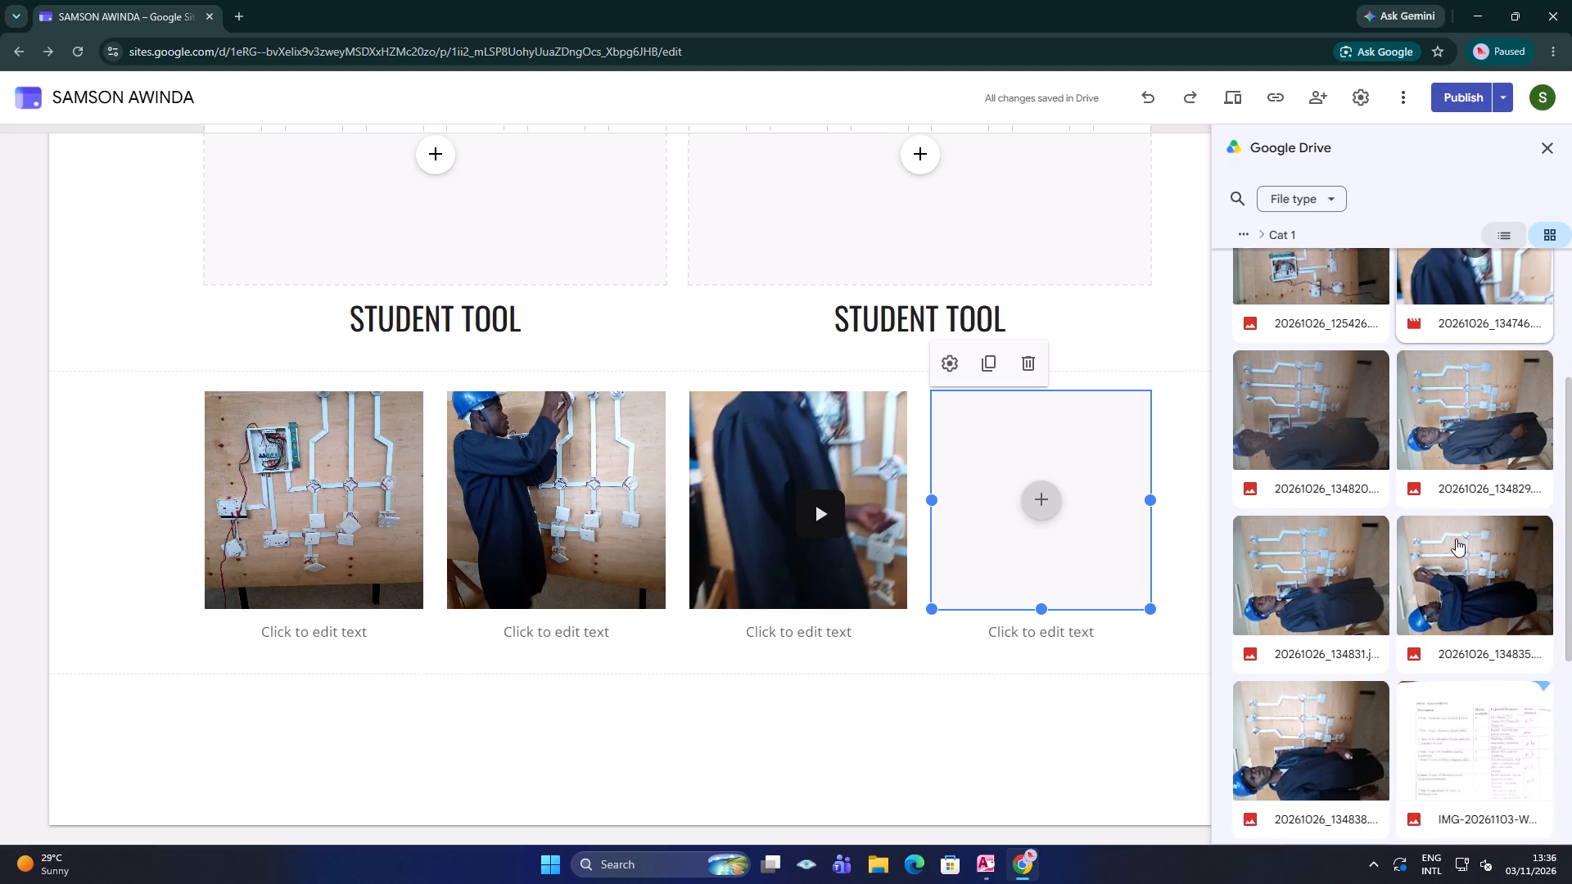
scroll(1456, 539, down, 7)
scroll(1456, 539, up, 8)
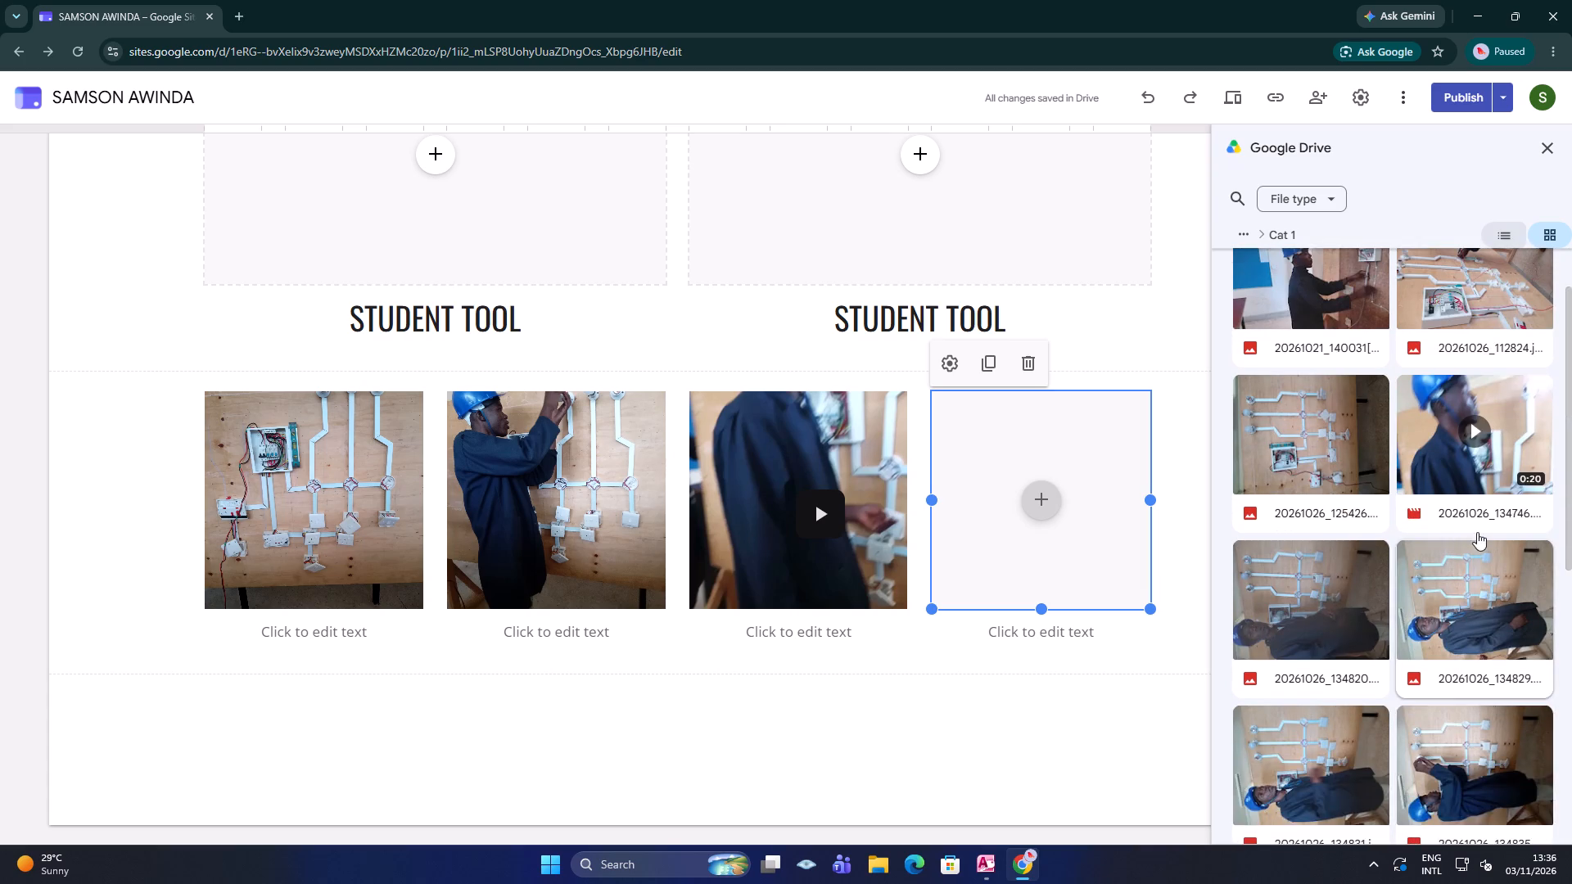
scroll(1477, 532, up, 4)
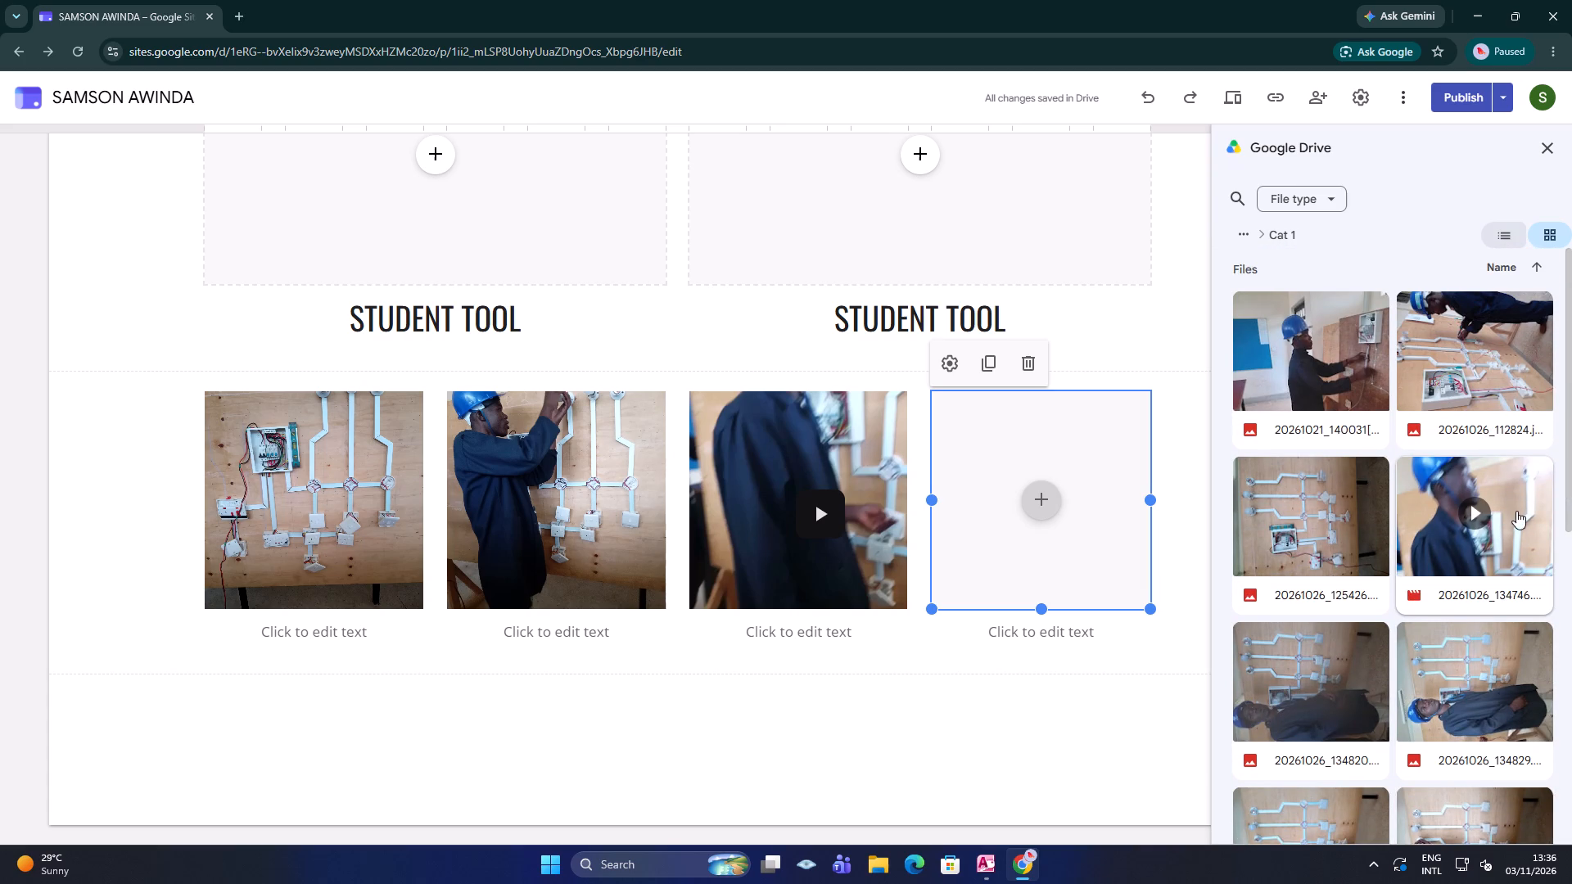
scroll(1517, 508, down, 4)
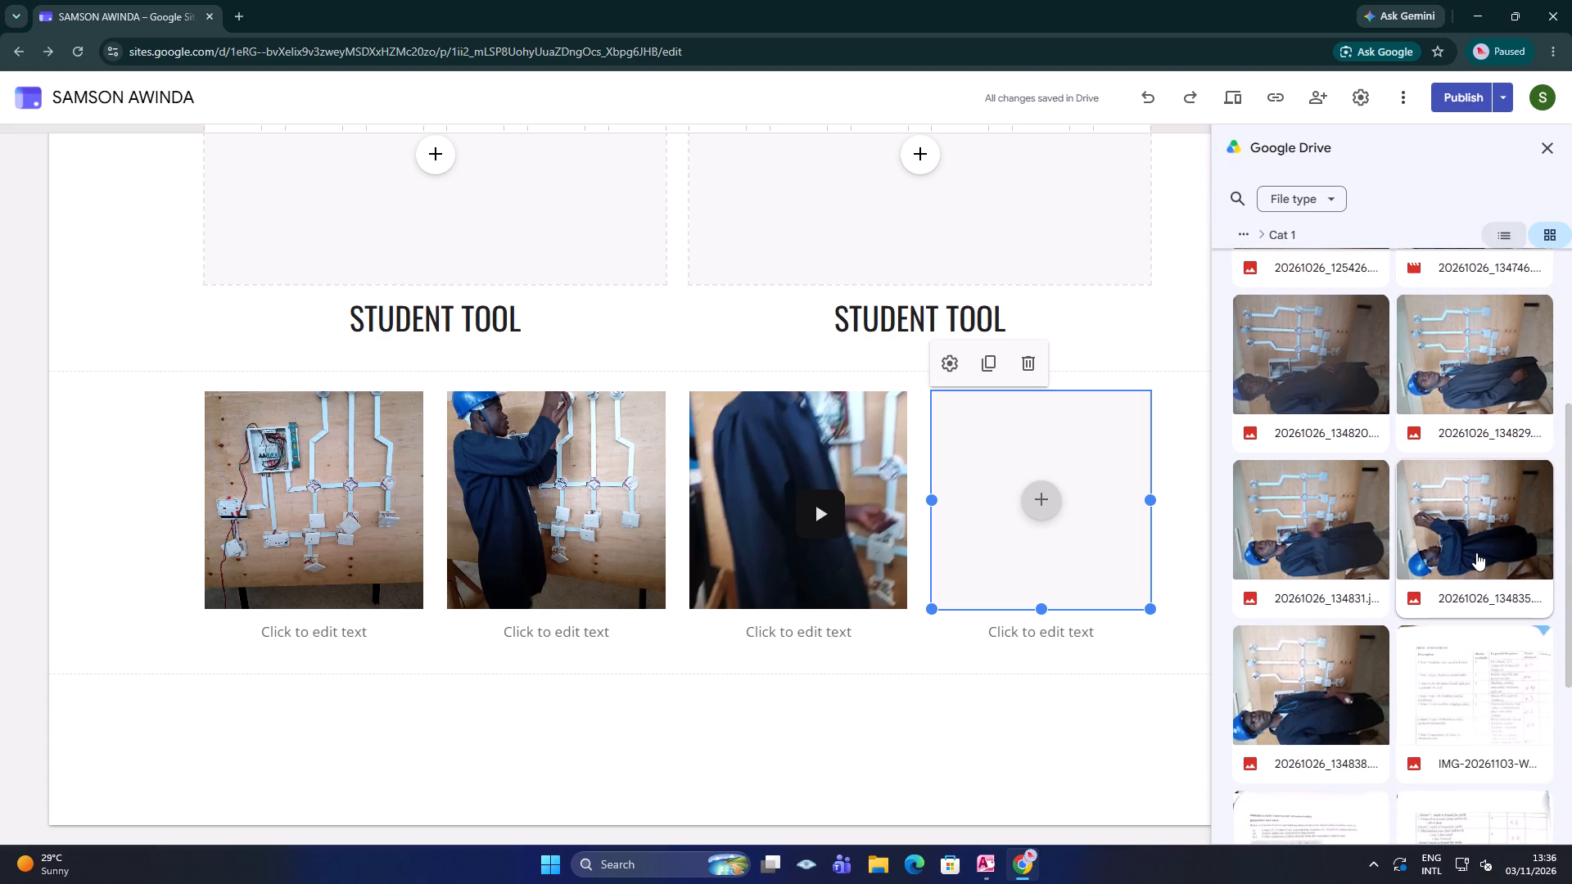
double_click(1335, 670)
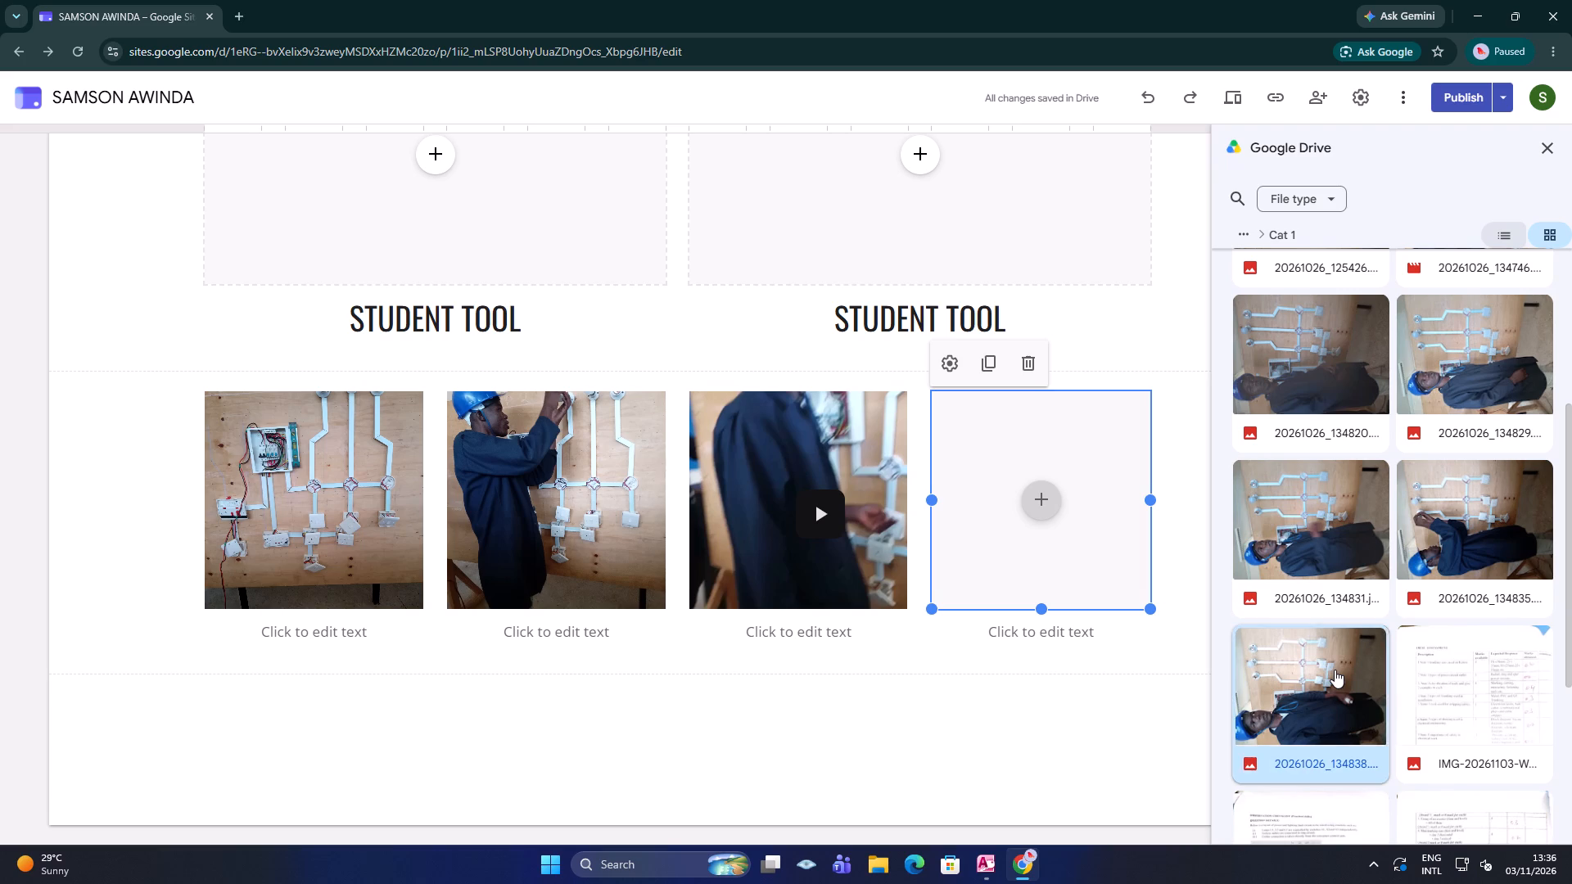
Review the remaining Cat 1 files in Drive and the layout of the Assessment One section.
scroll(1394, 567, up, 2)
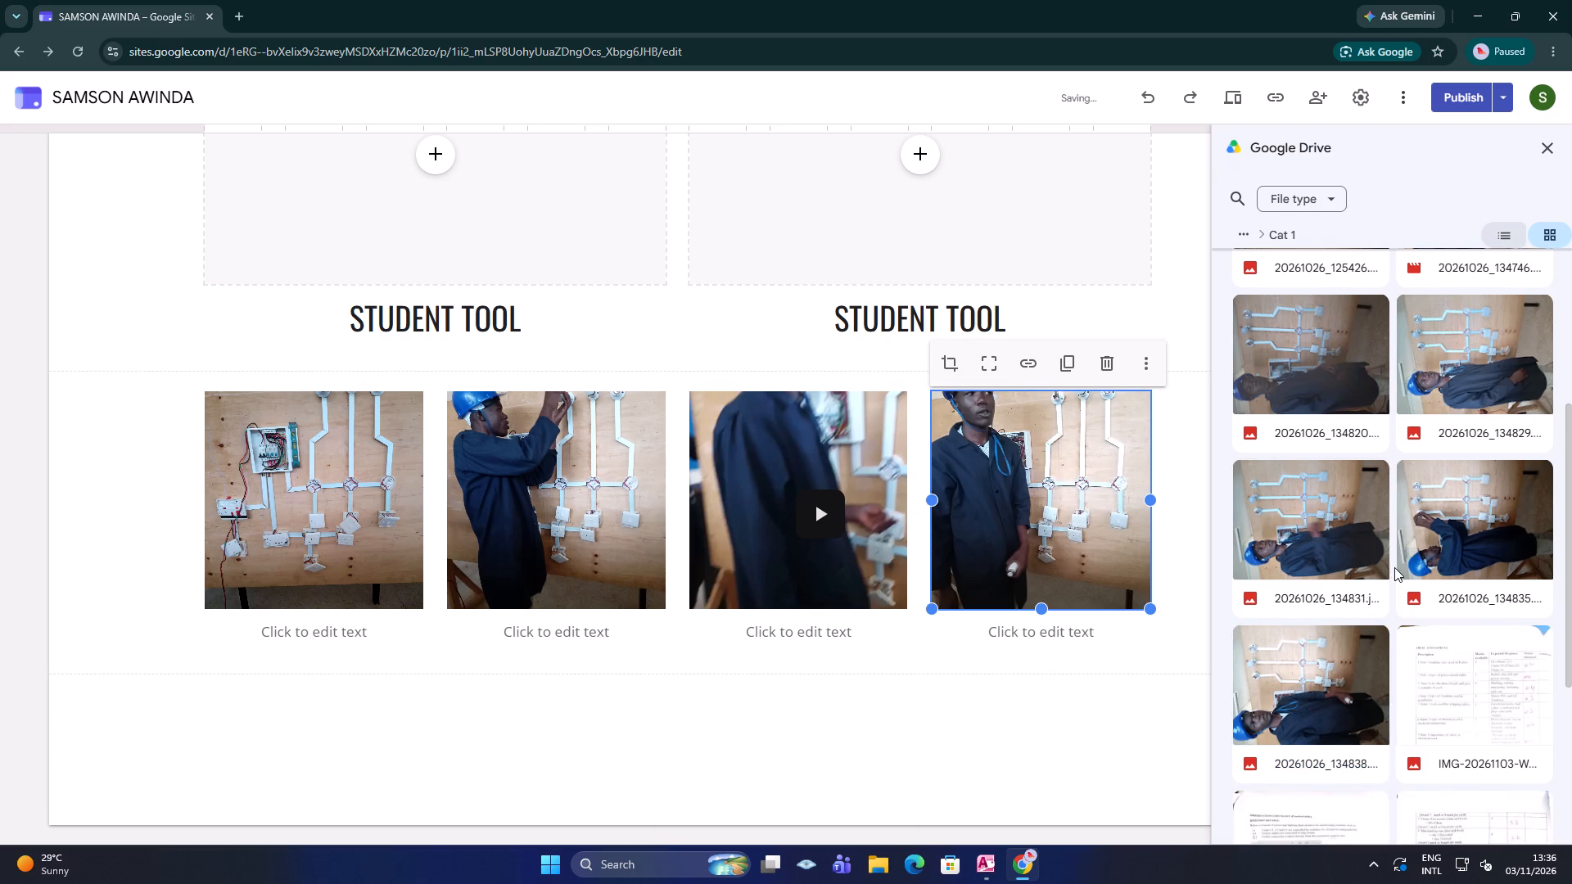
scroll(1397, 561, up, 8)
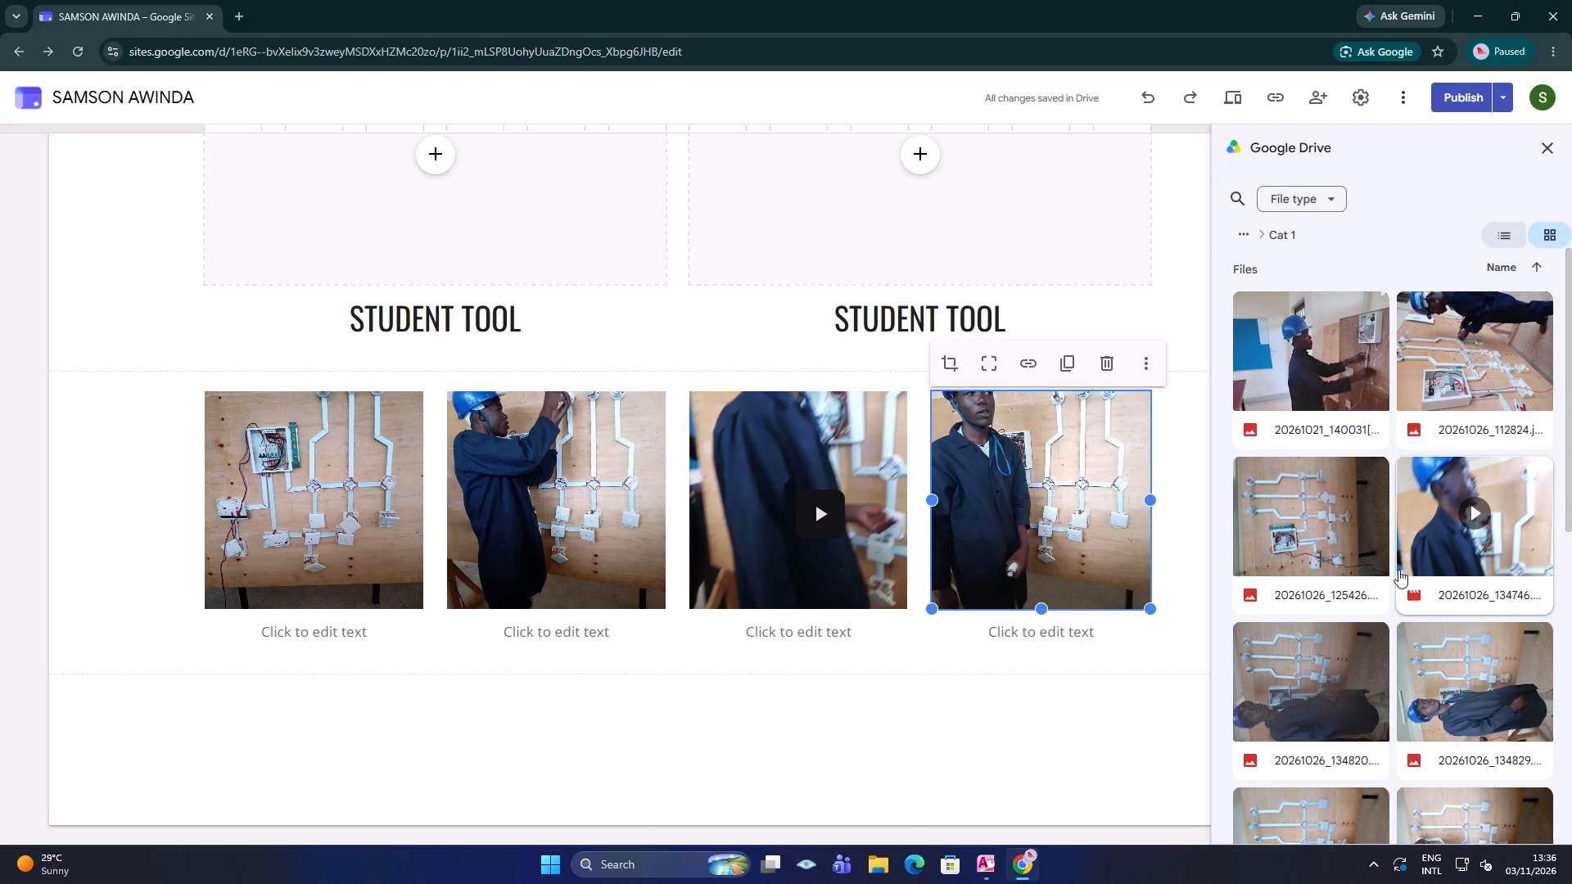
scroll(810, 727, down, 2)
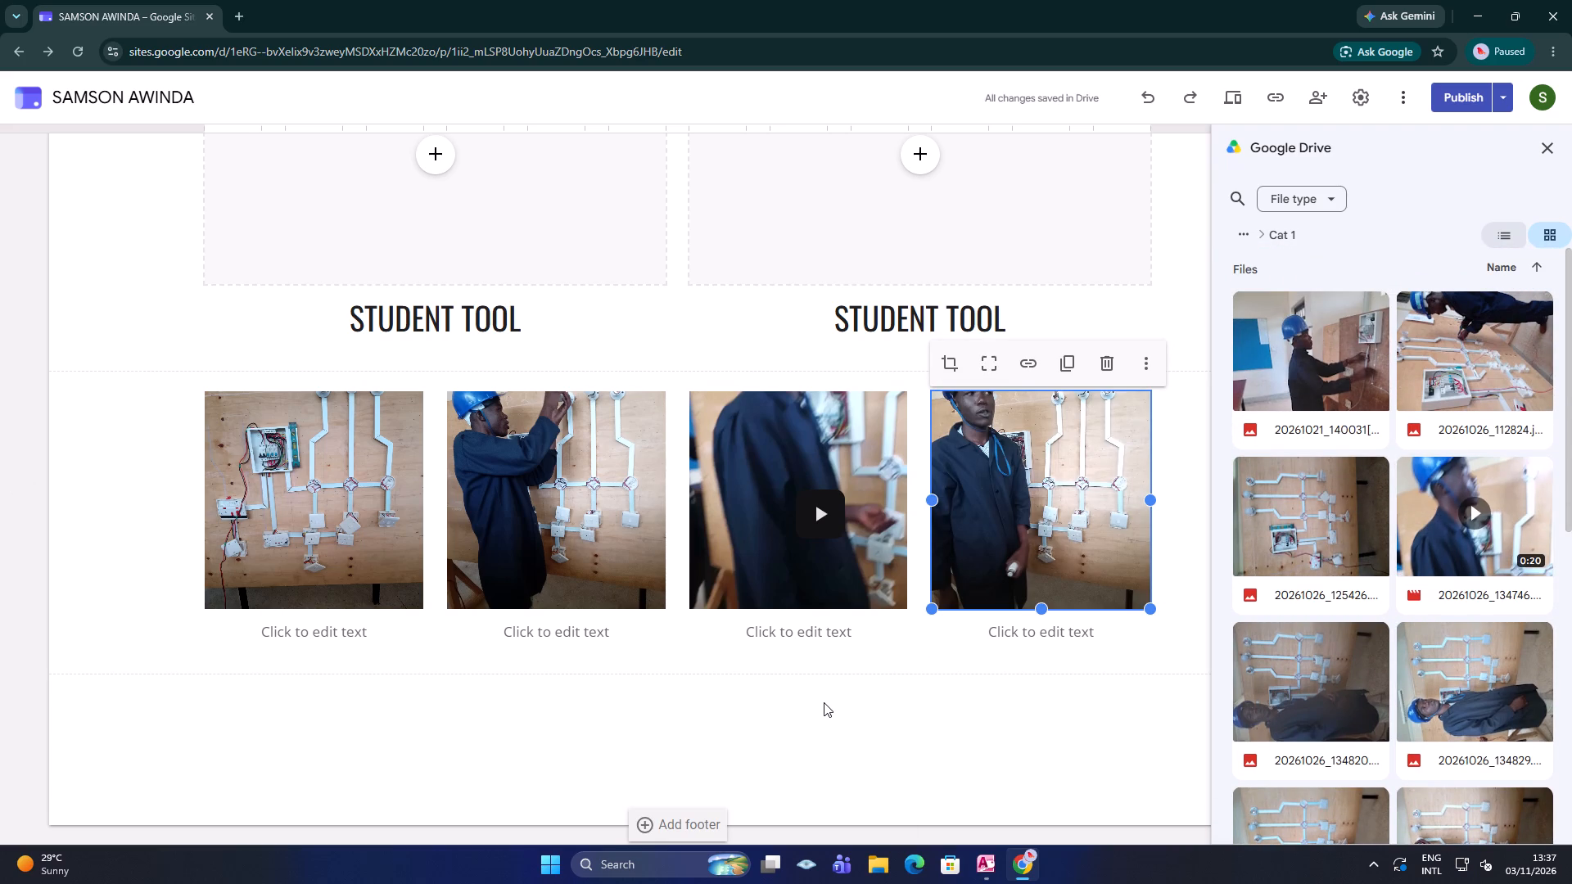
scroll(826, 697, down, 2)
scroll(833, 672, up, 5)
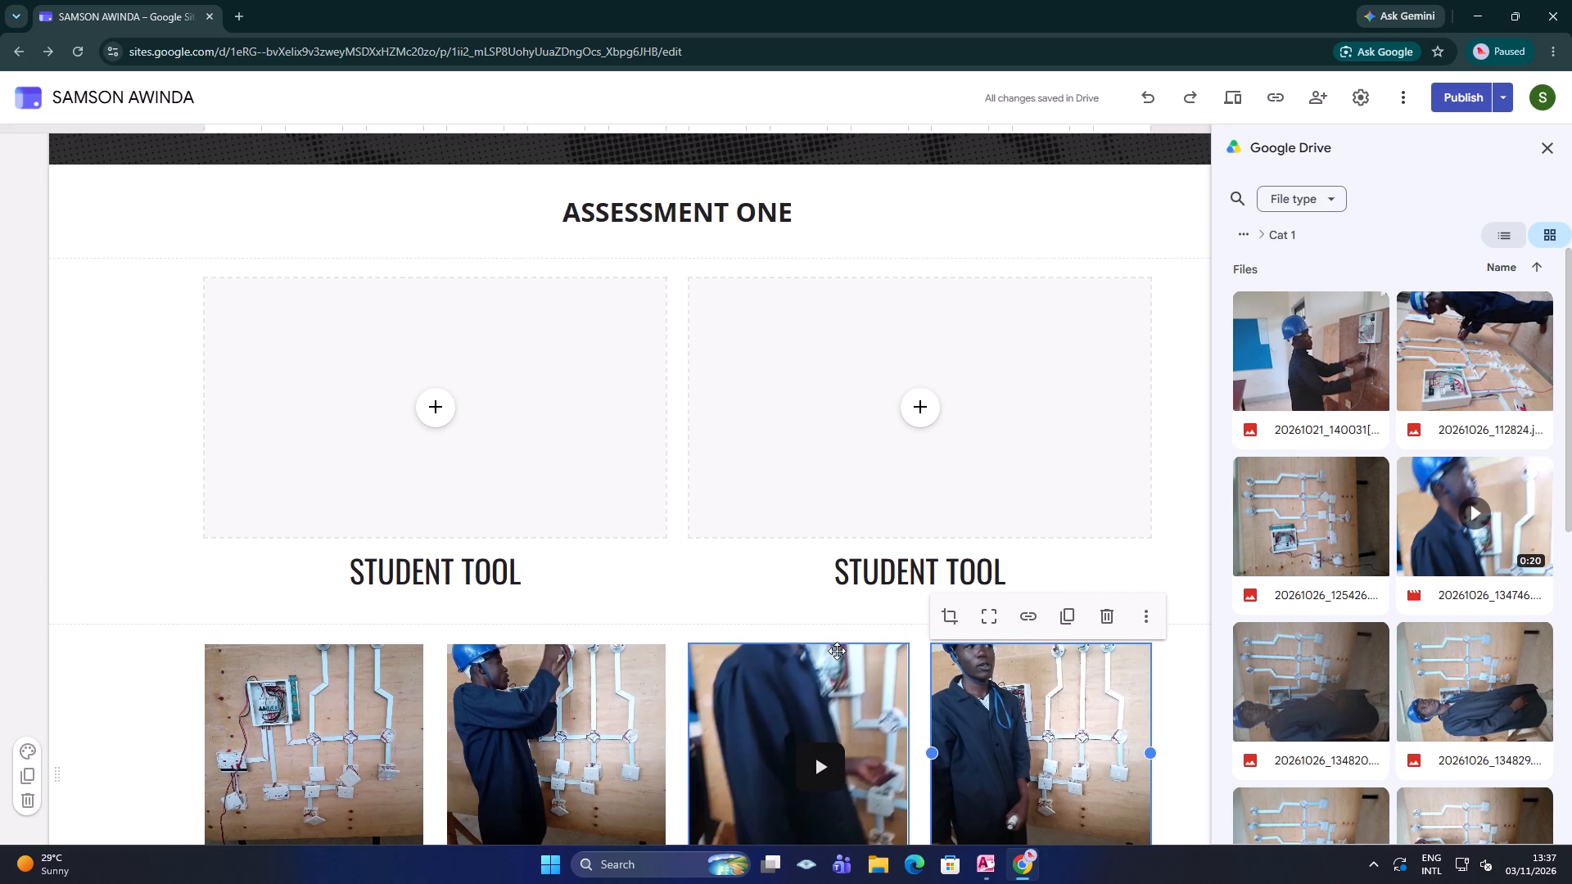
scroll(837, 651, down, 9)
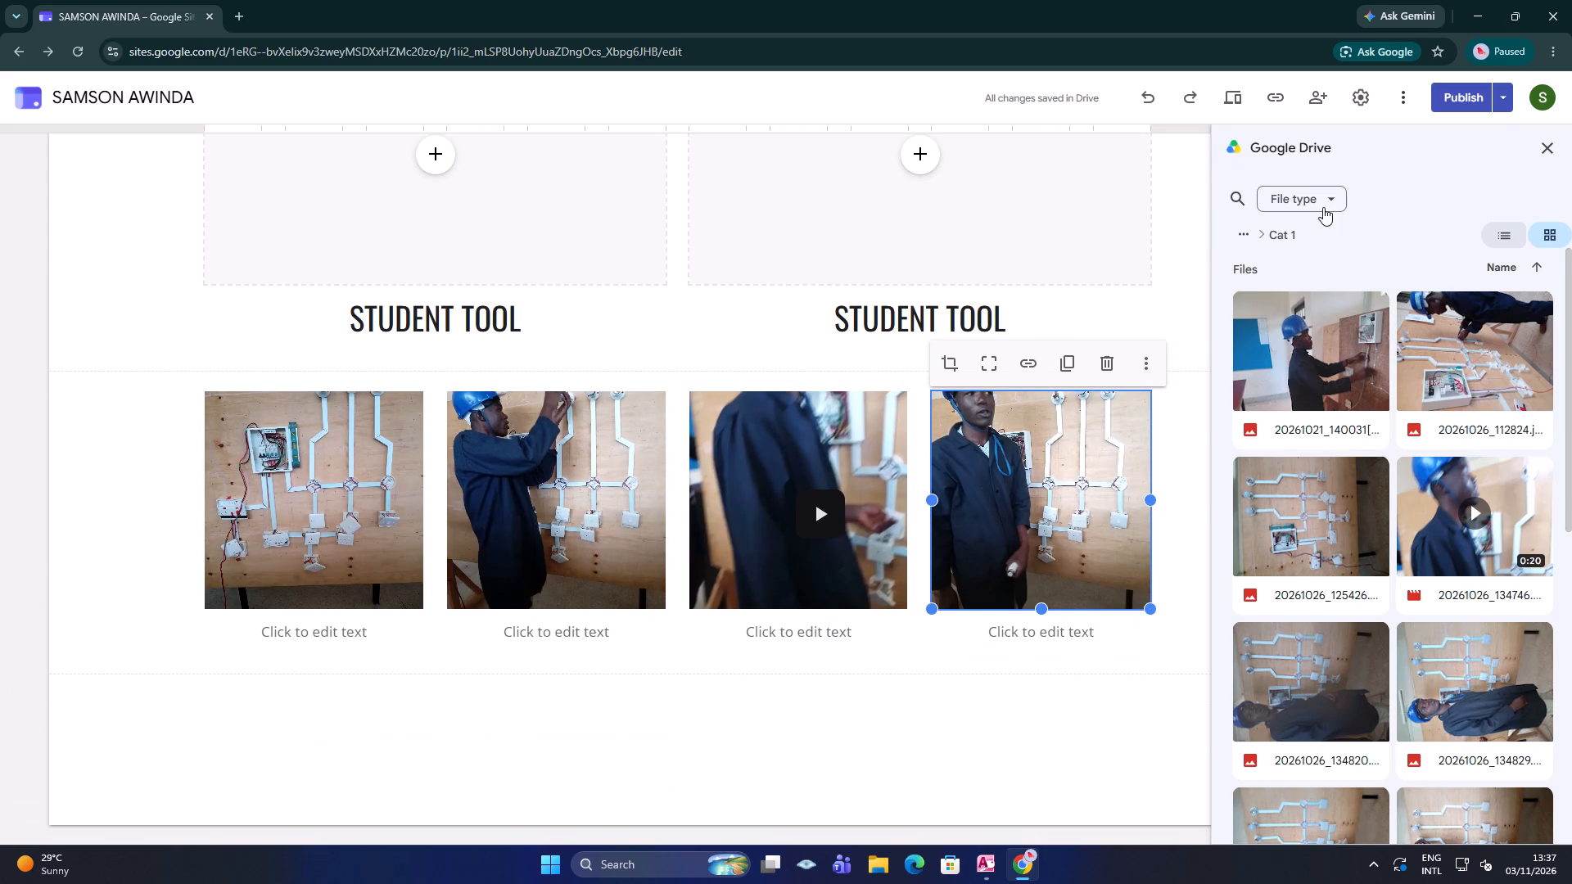
Insert a second four-column content block with image placeholders and captions below the filled photo row.
click(1552, 141)
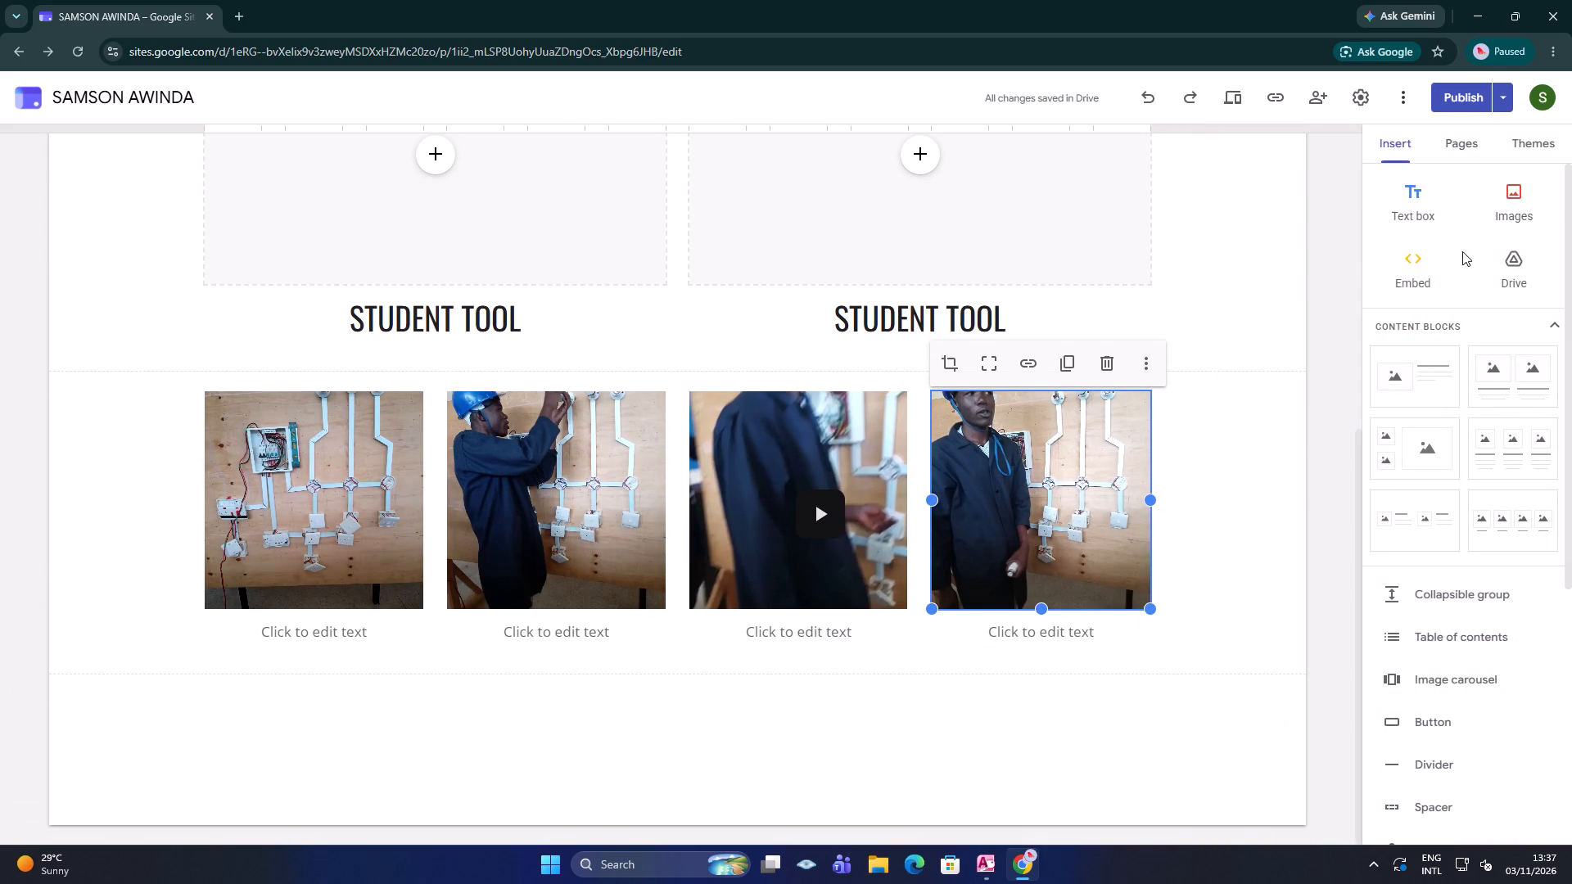
click(1513, 521)
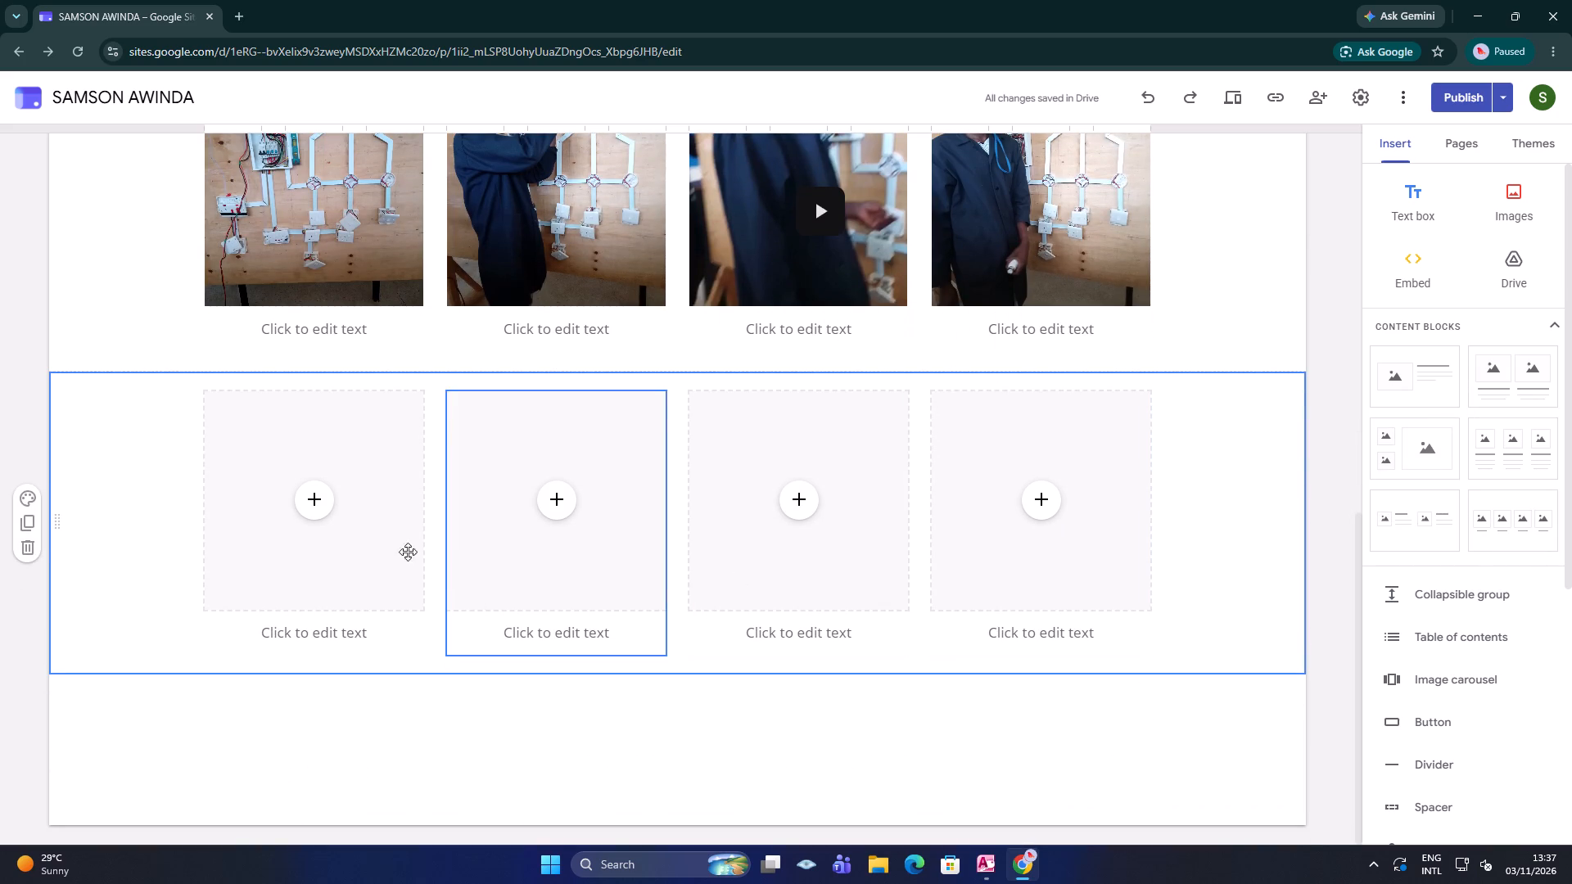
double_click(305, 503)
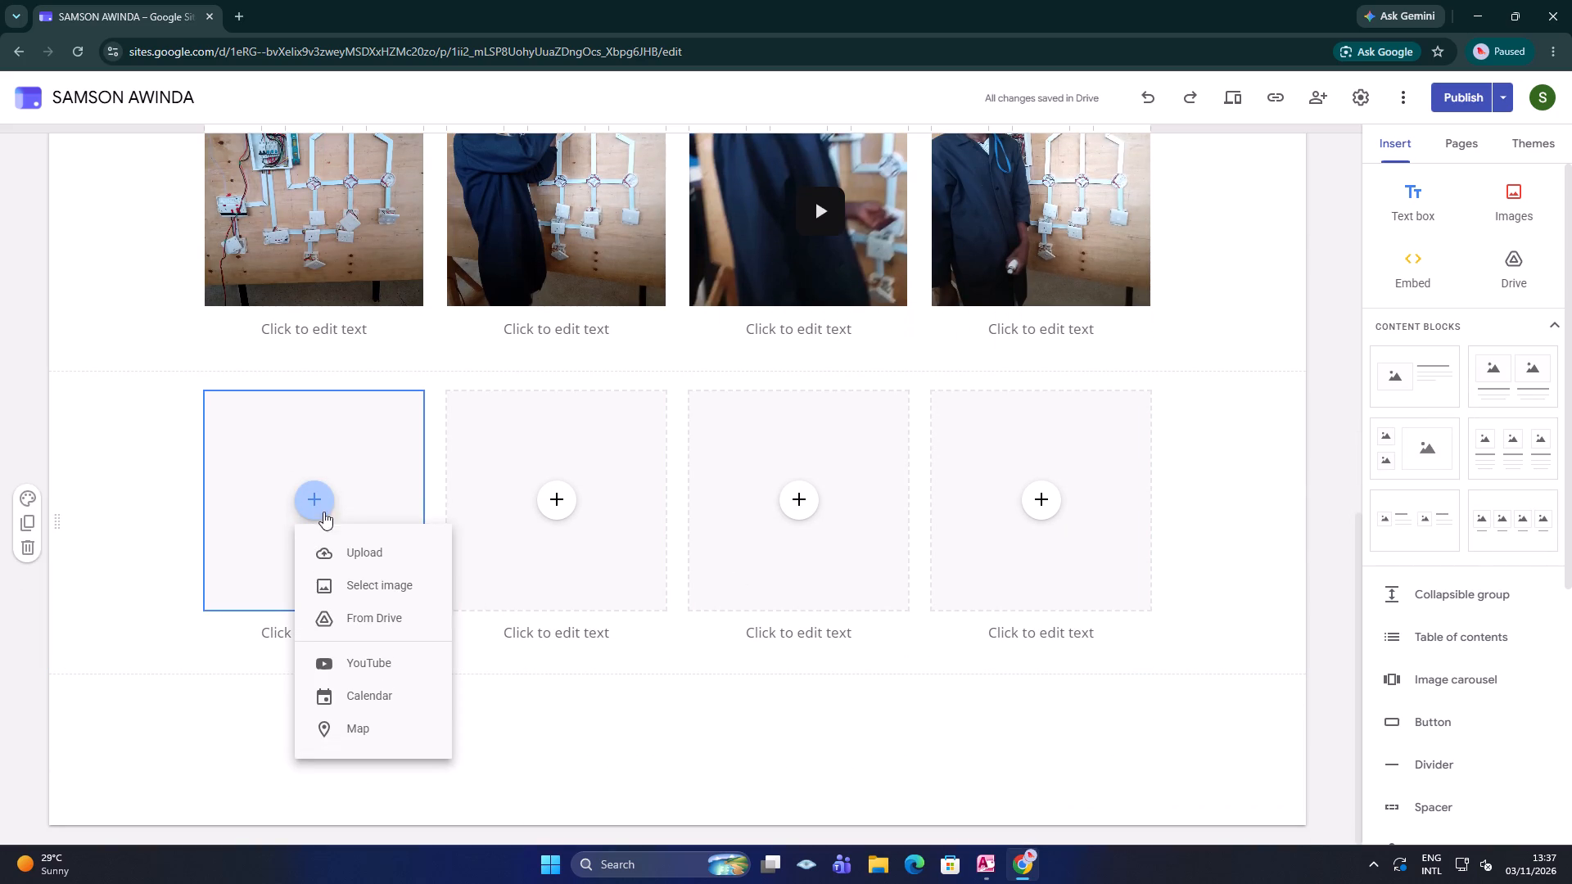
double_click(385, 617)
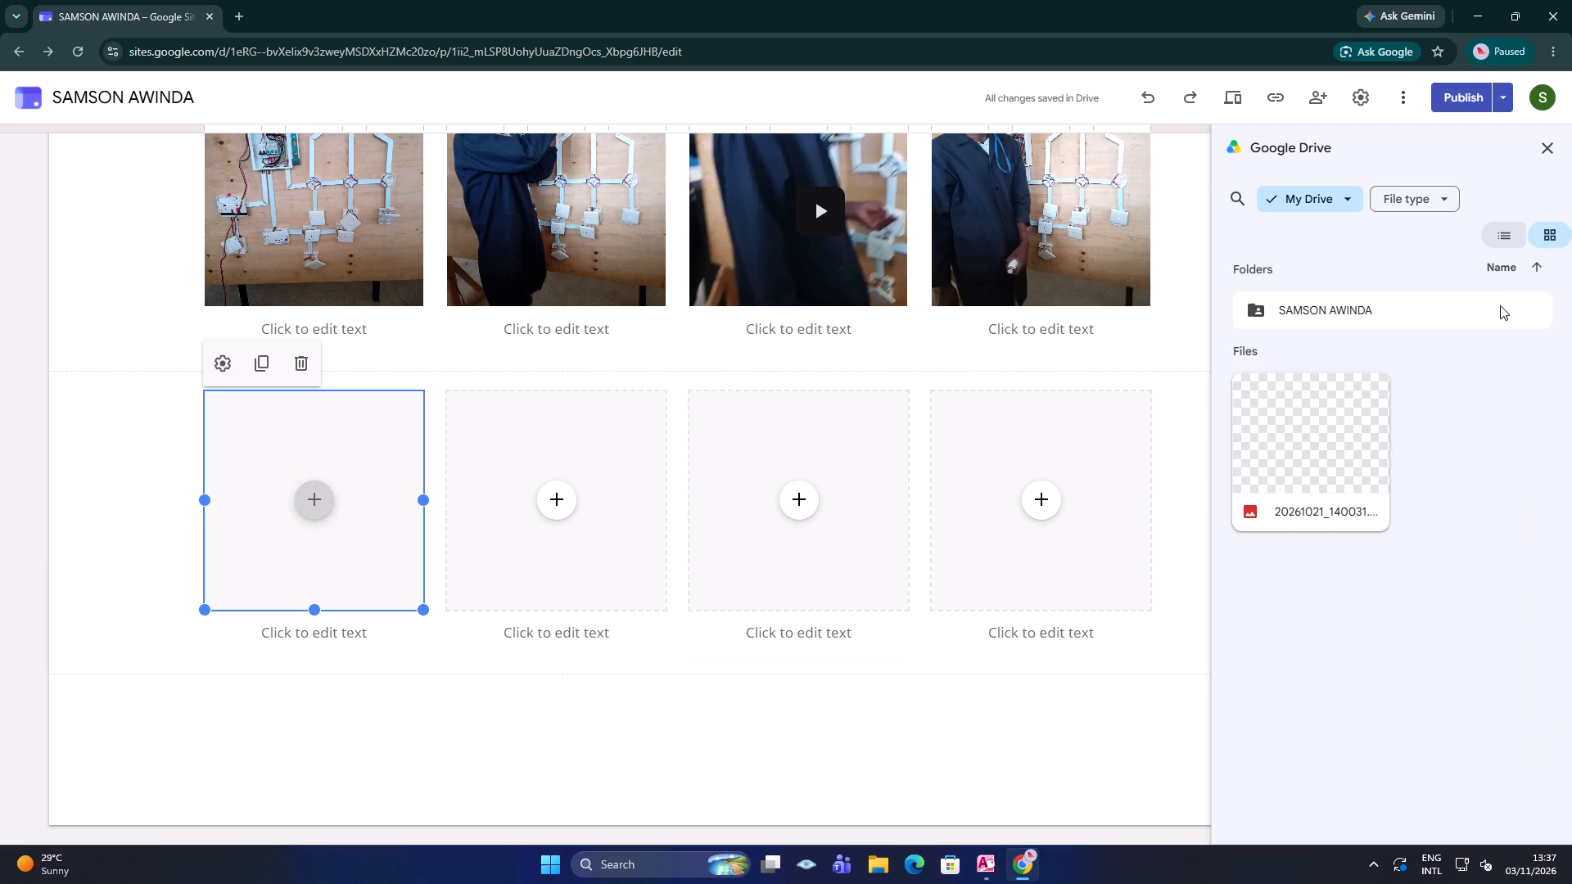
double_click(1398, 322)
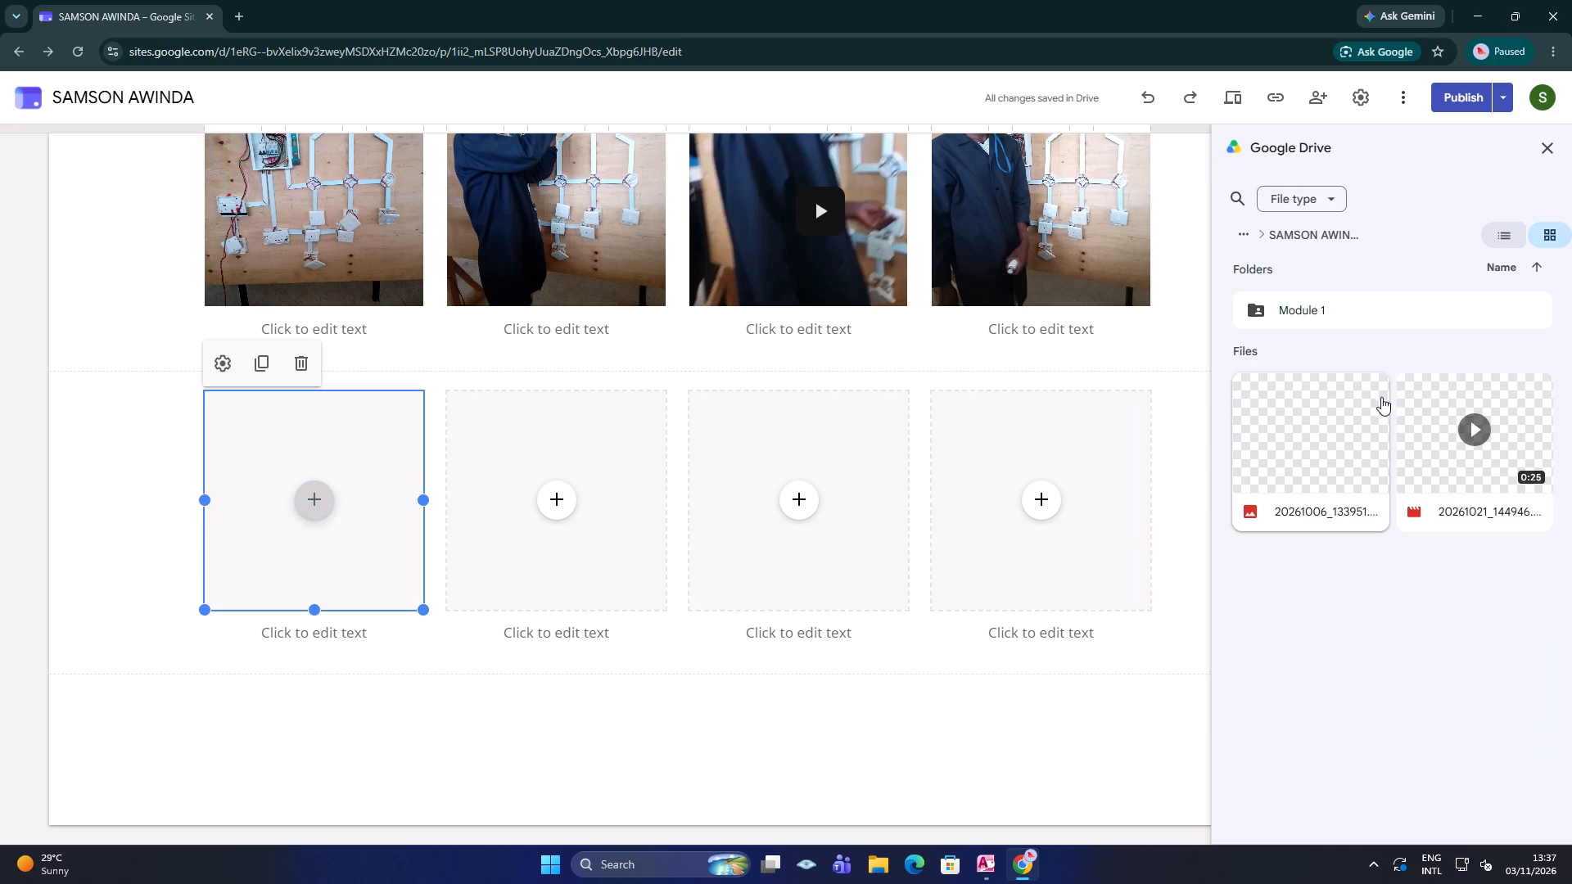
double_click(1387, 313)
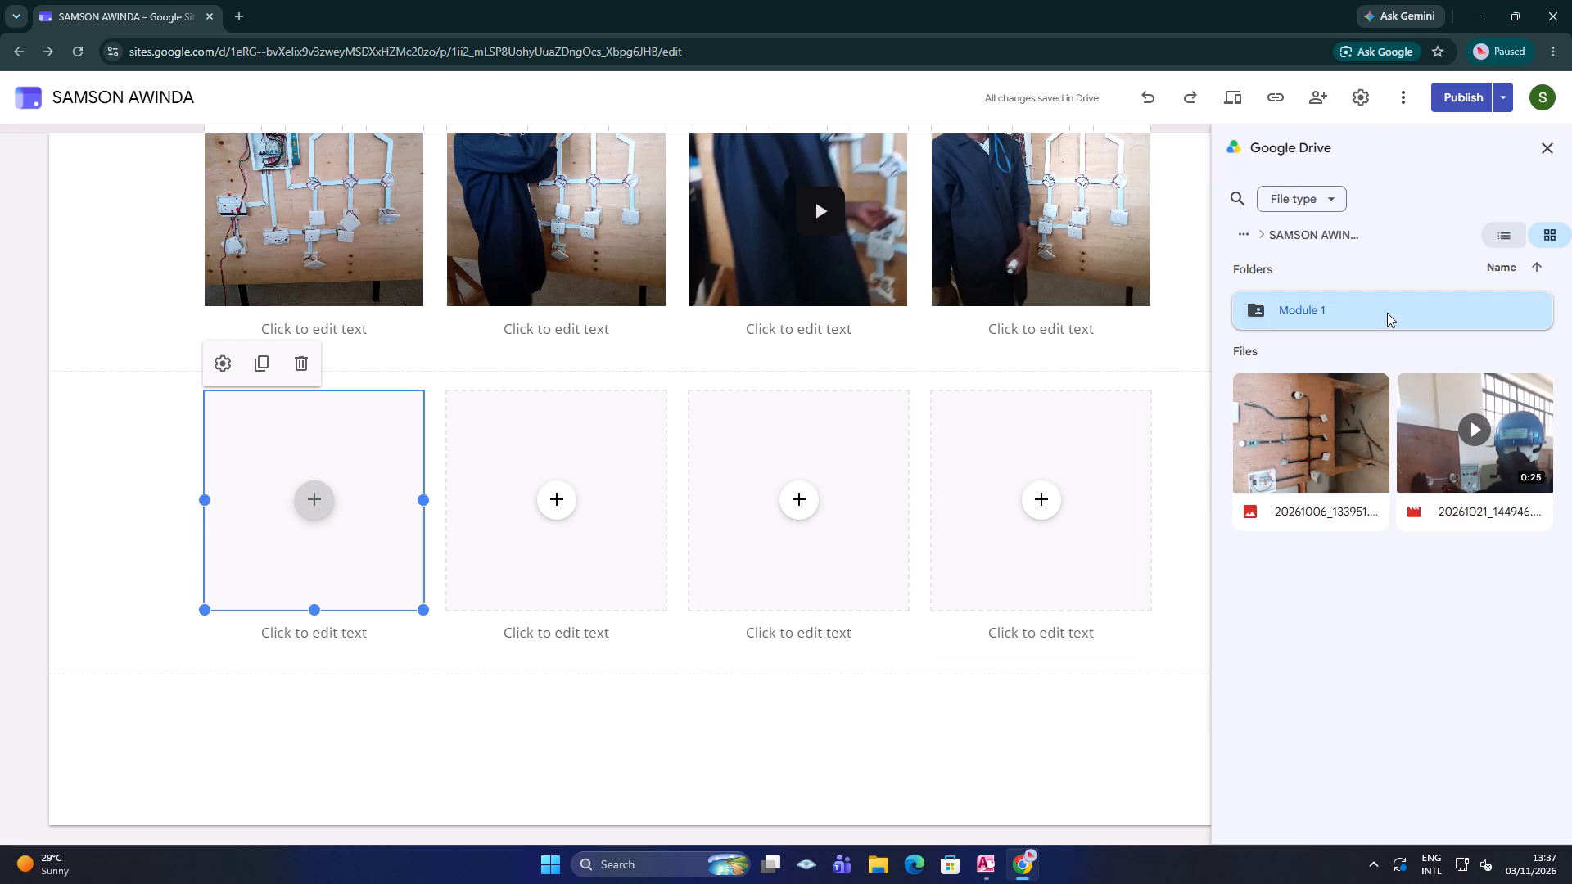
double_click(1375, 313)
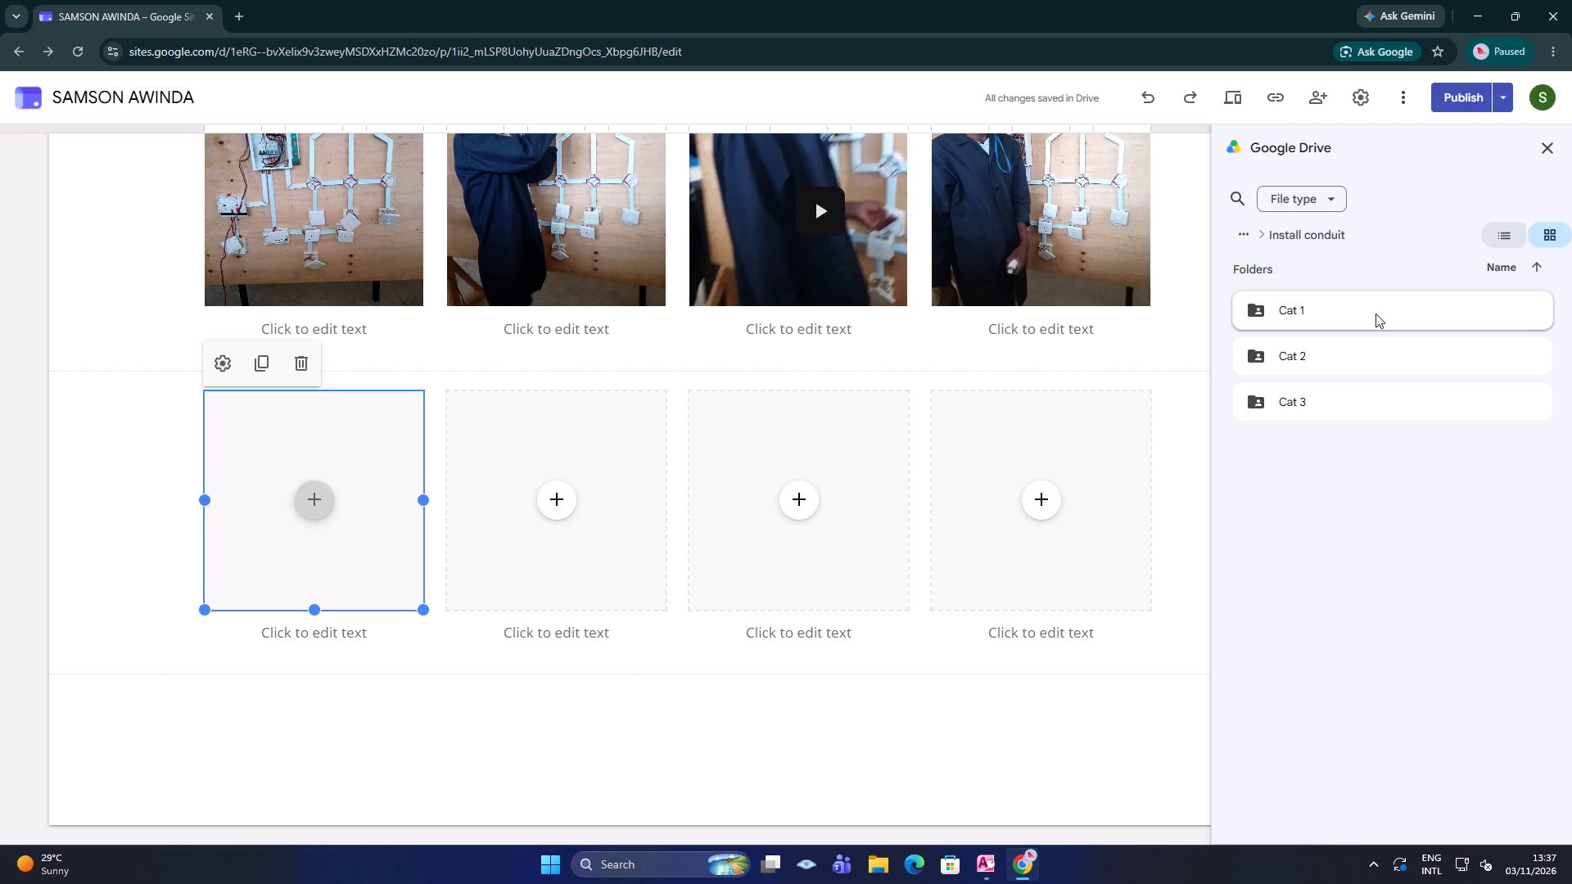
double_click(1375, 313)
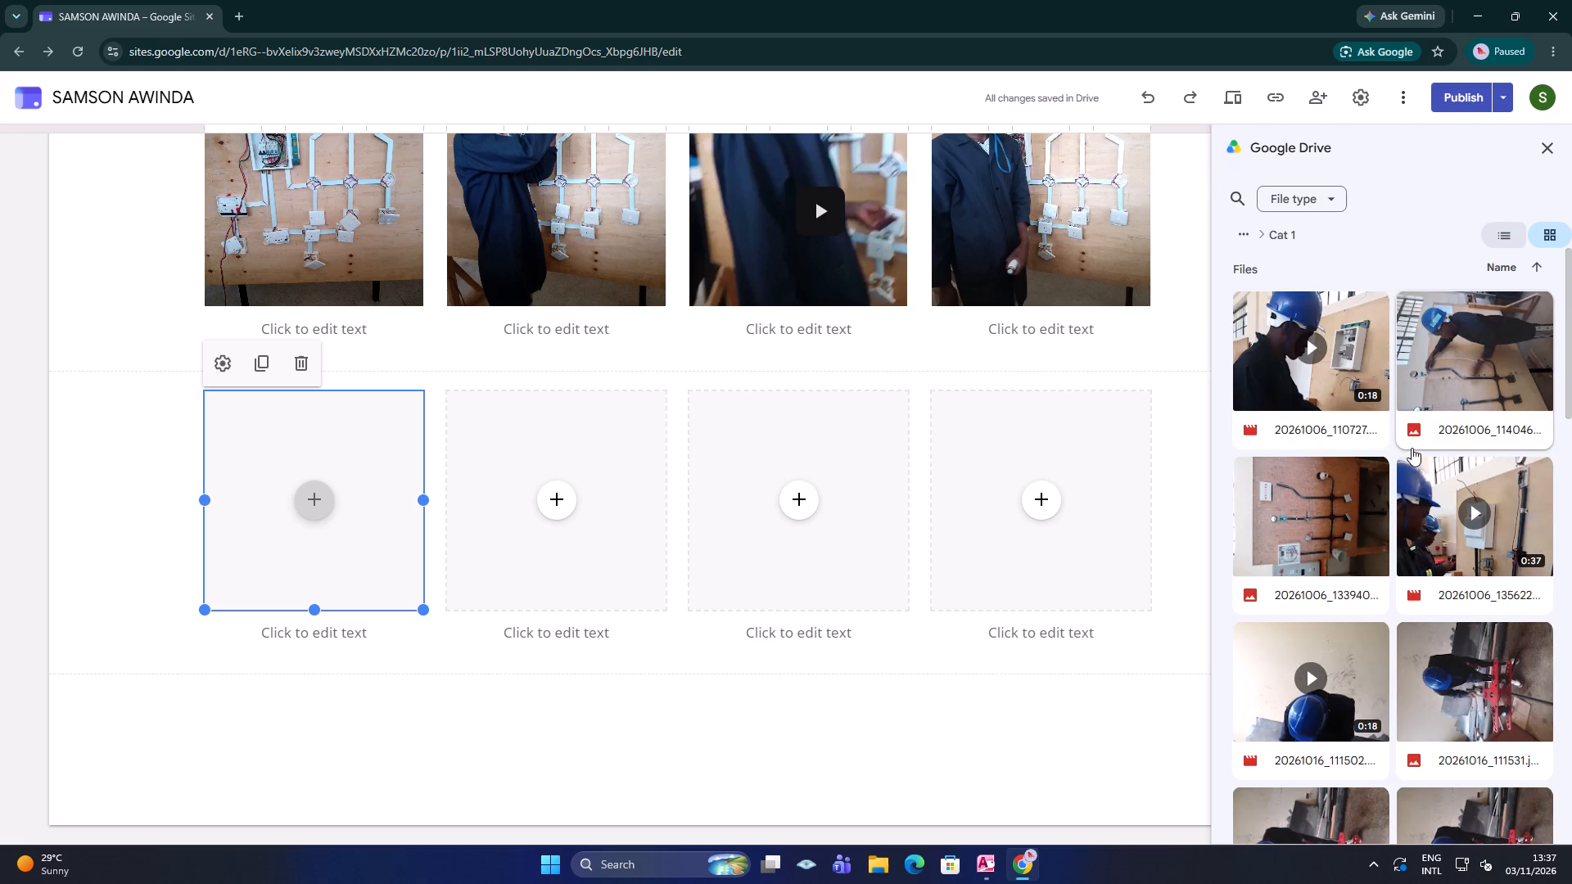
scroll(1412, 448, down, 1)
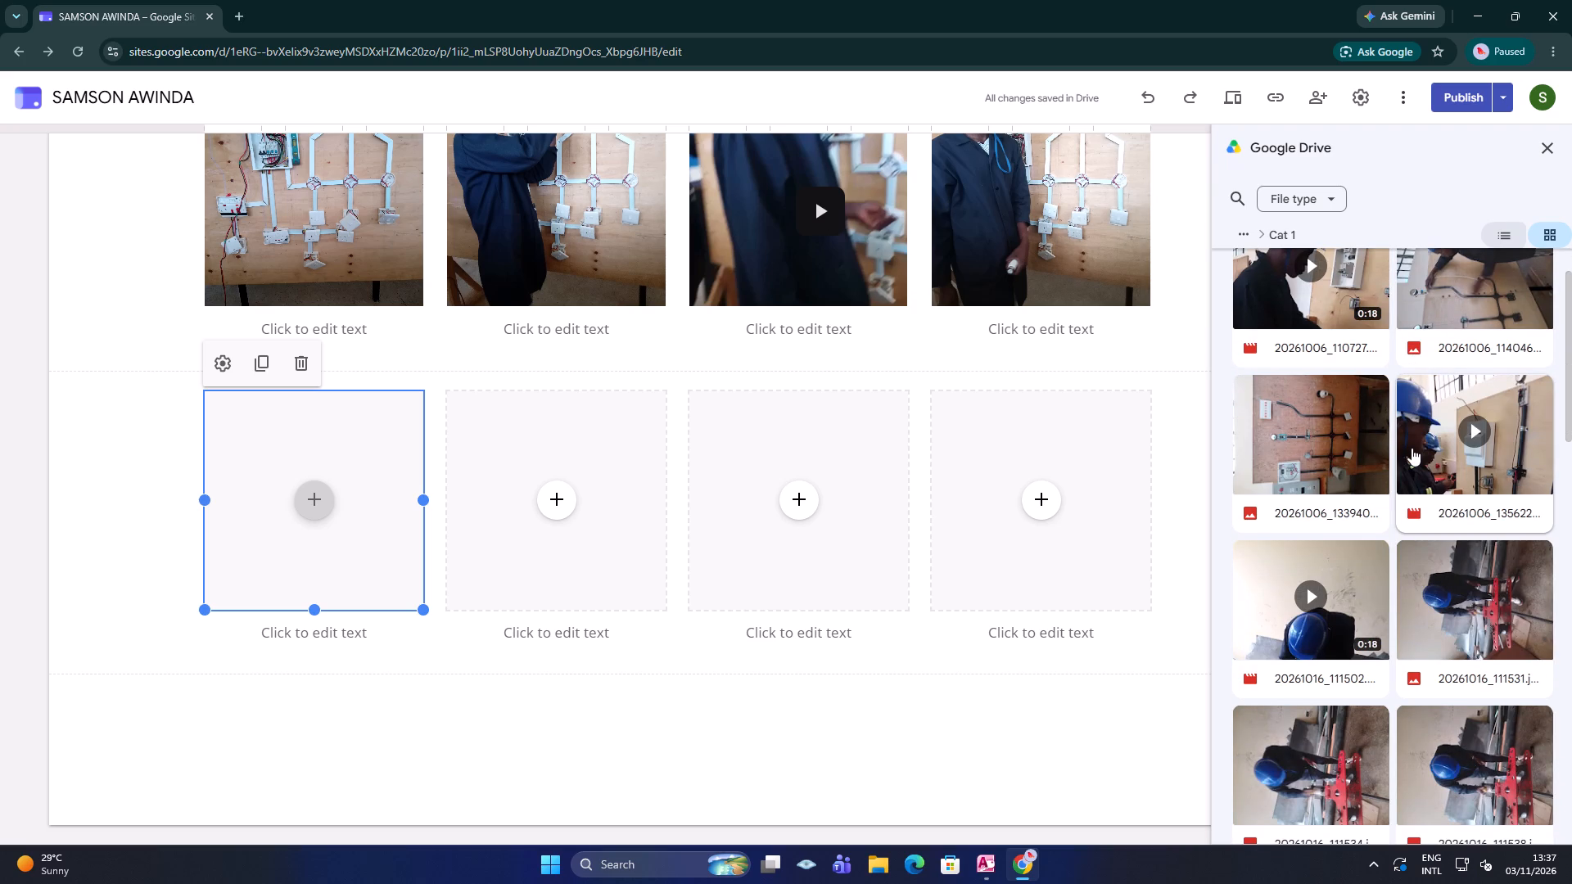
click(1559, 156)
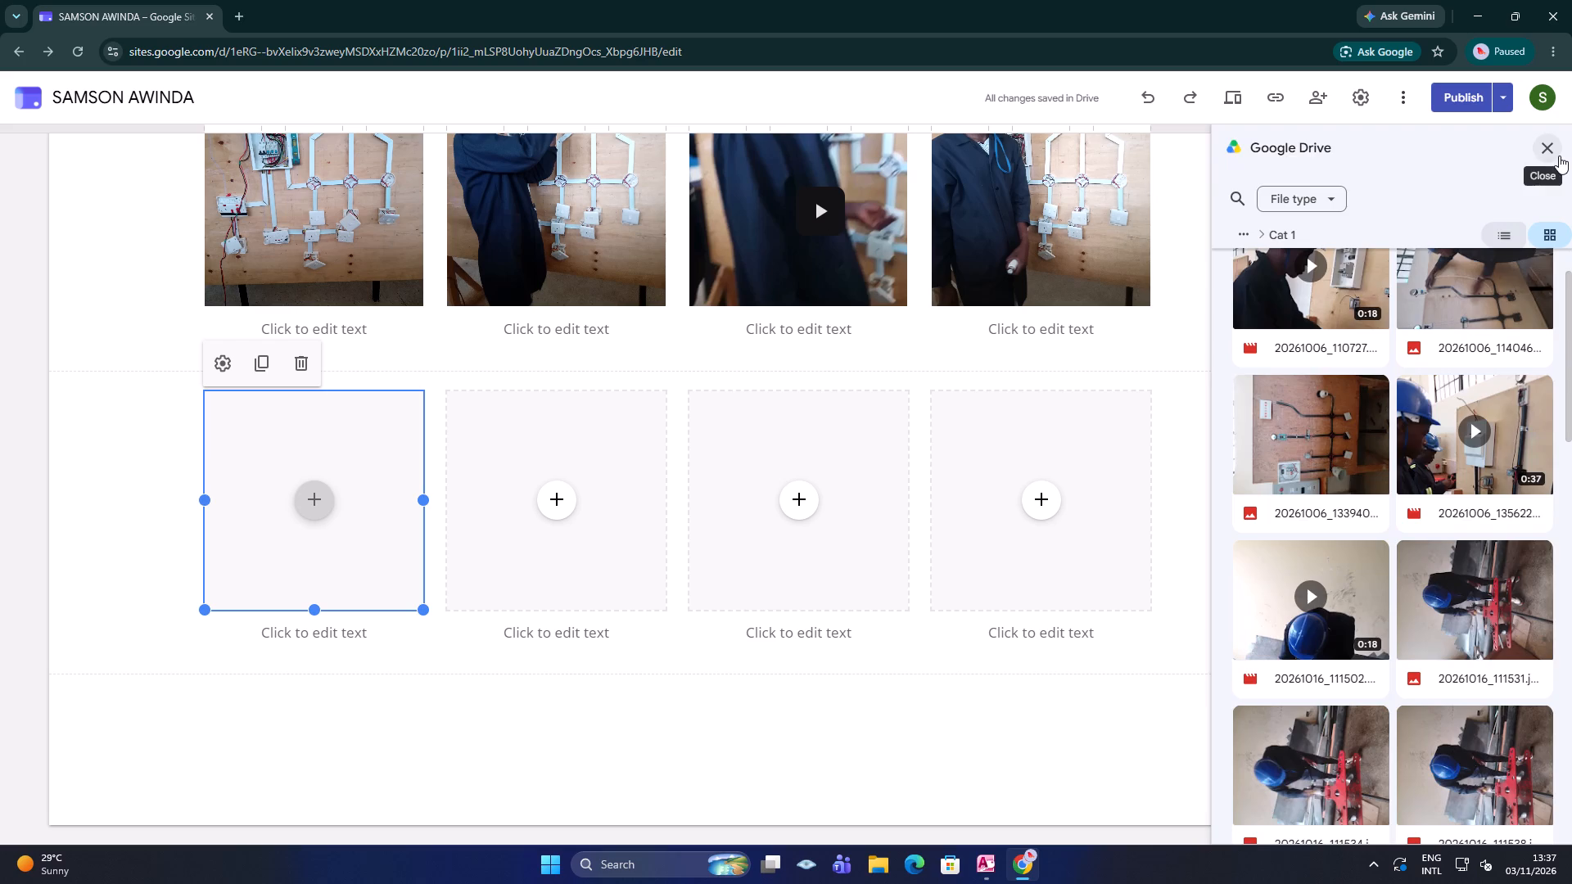
Fill the second block's first placeholder with the IMG-20261103 assessment cover page bearing the crest, from Drive's Module 1 > Install Trunking system > Cat 1.
double_click(320, 511)
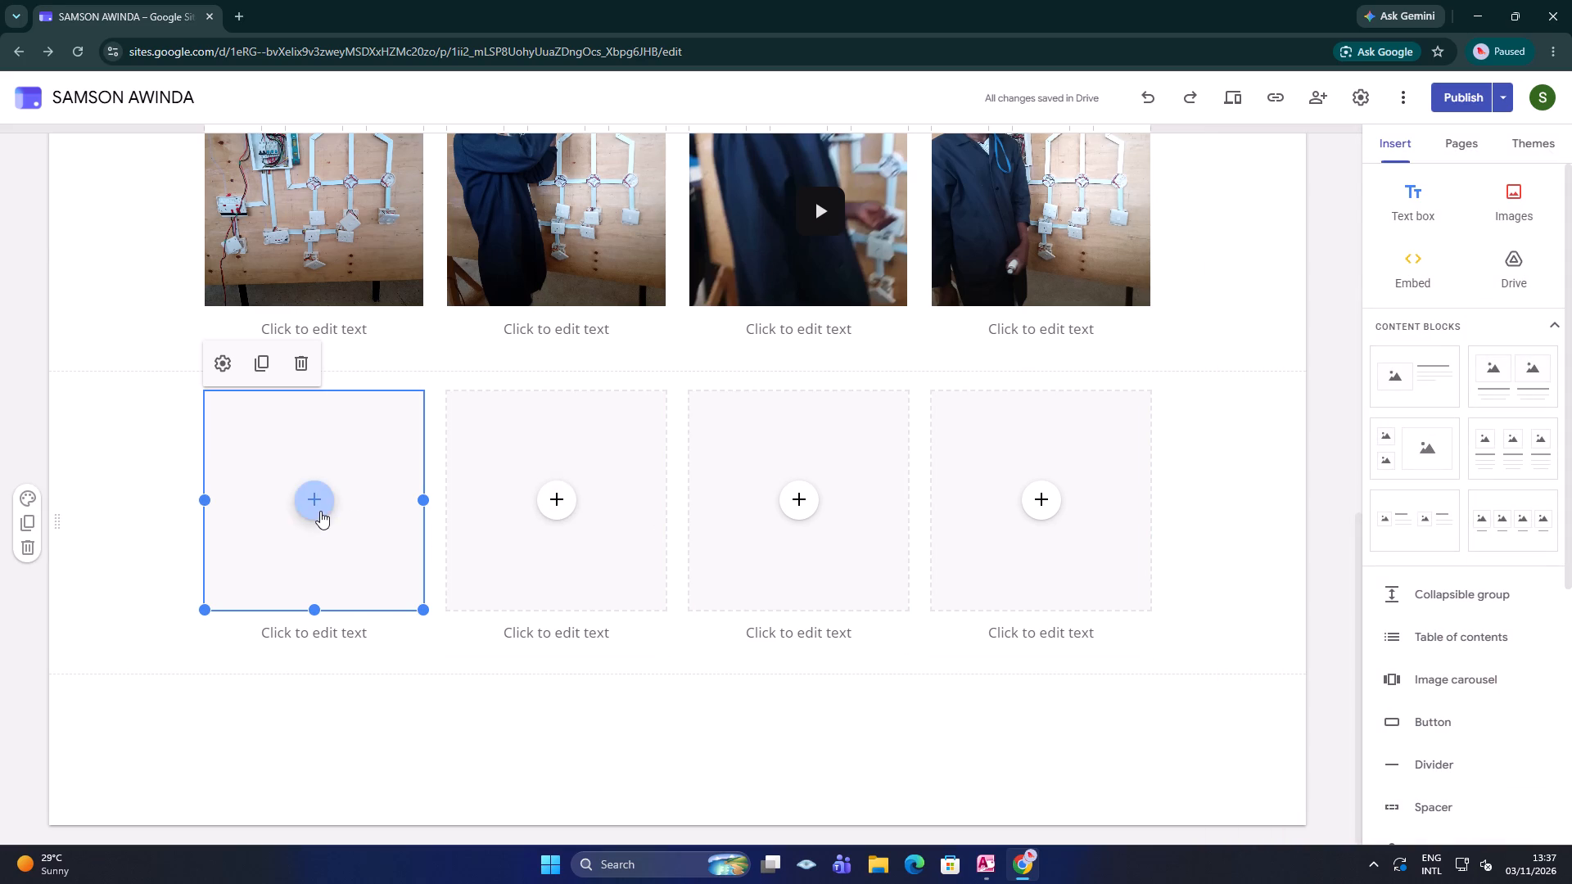
click(382, 616)
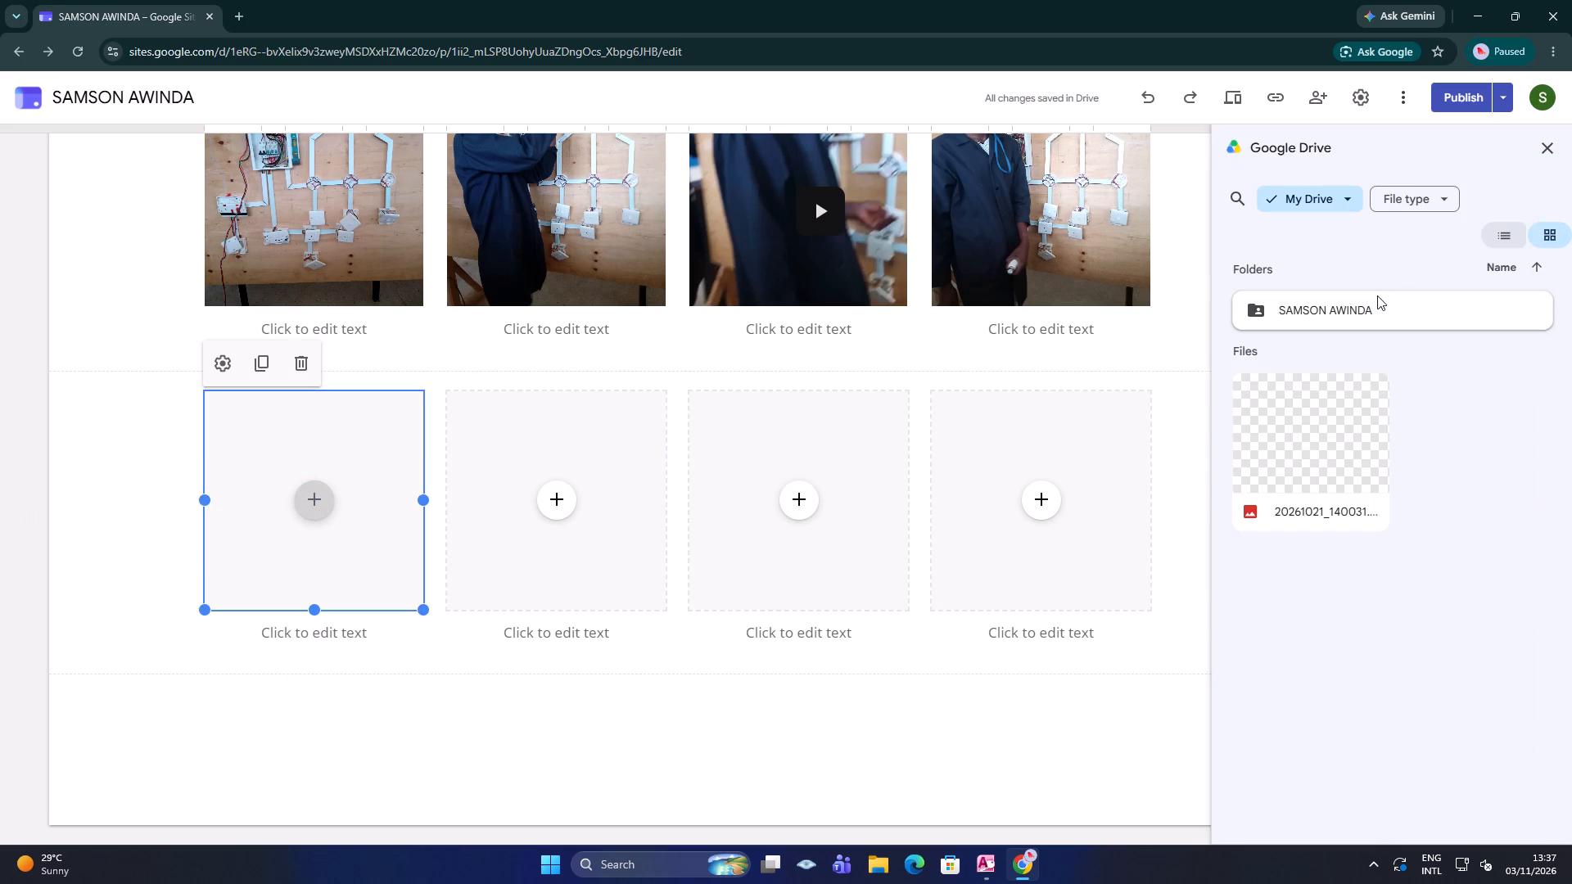
double_click(1371, 312)
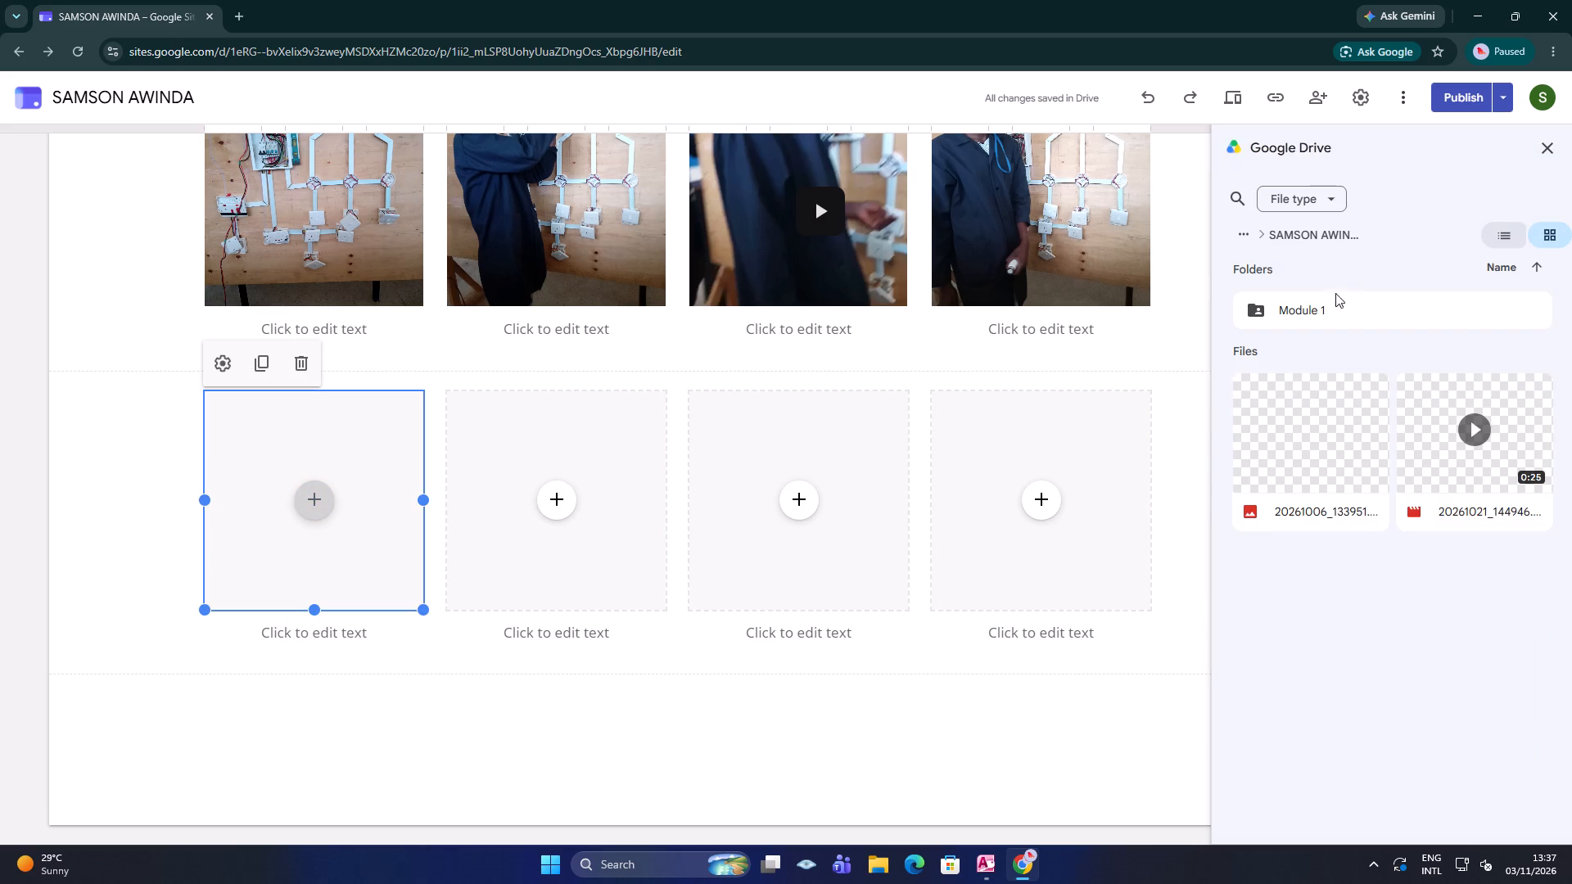
double_click(1326, 304)
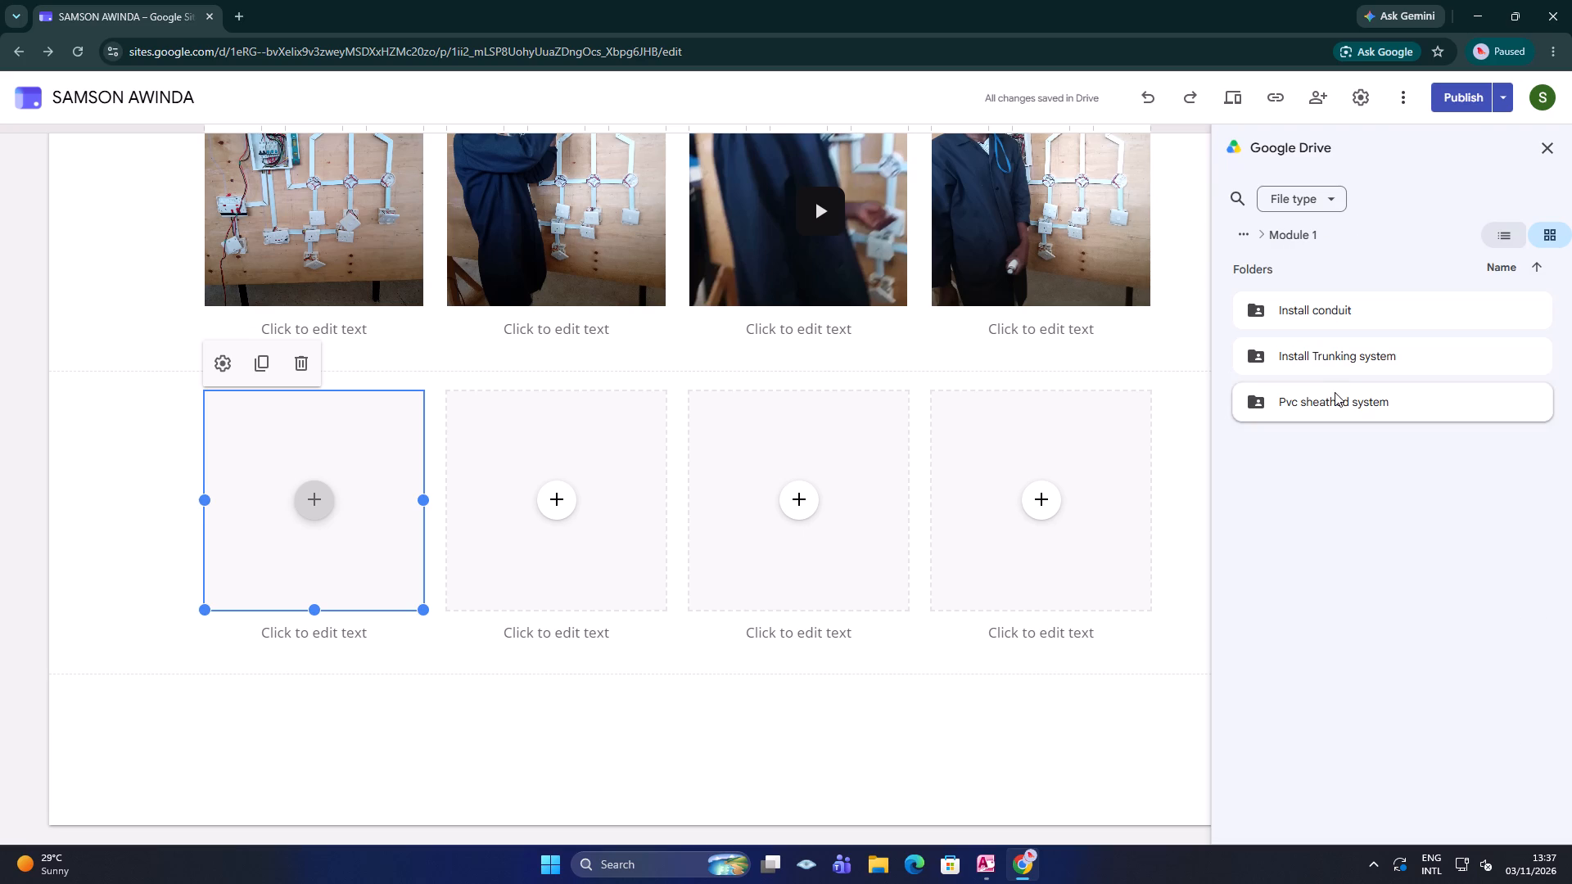
double_click(1348, 359)
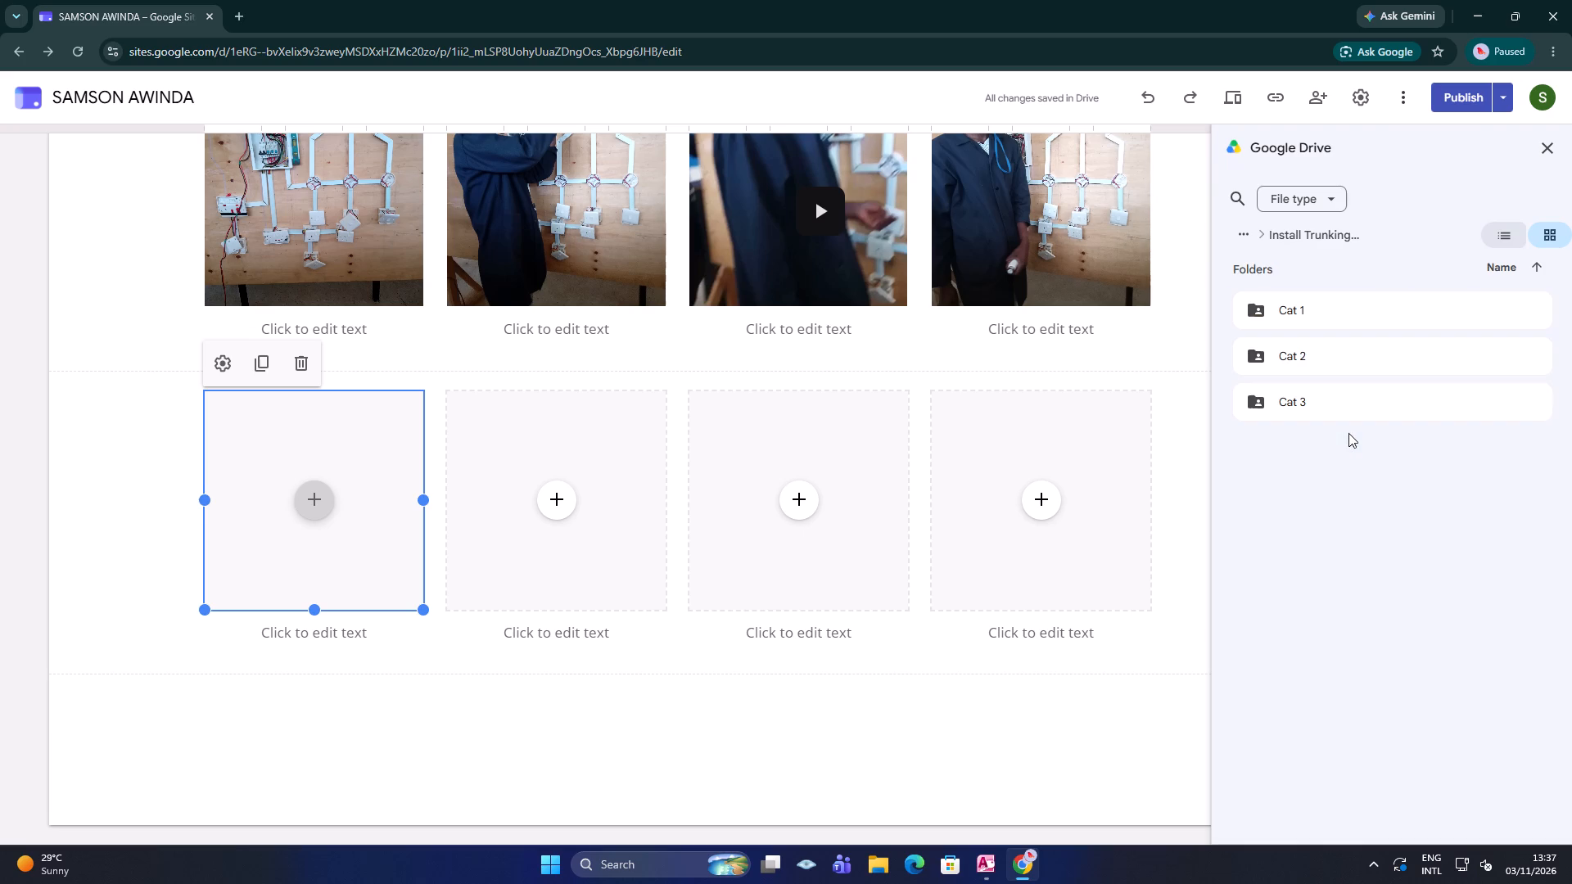
double_click(1353, 317)
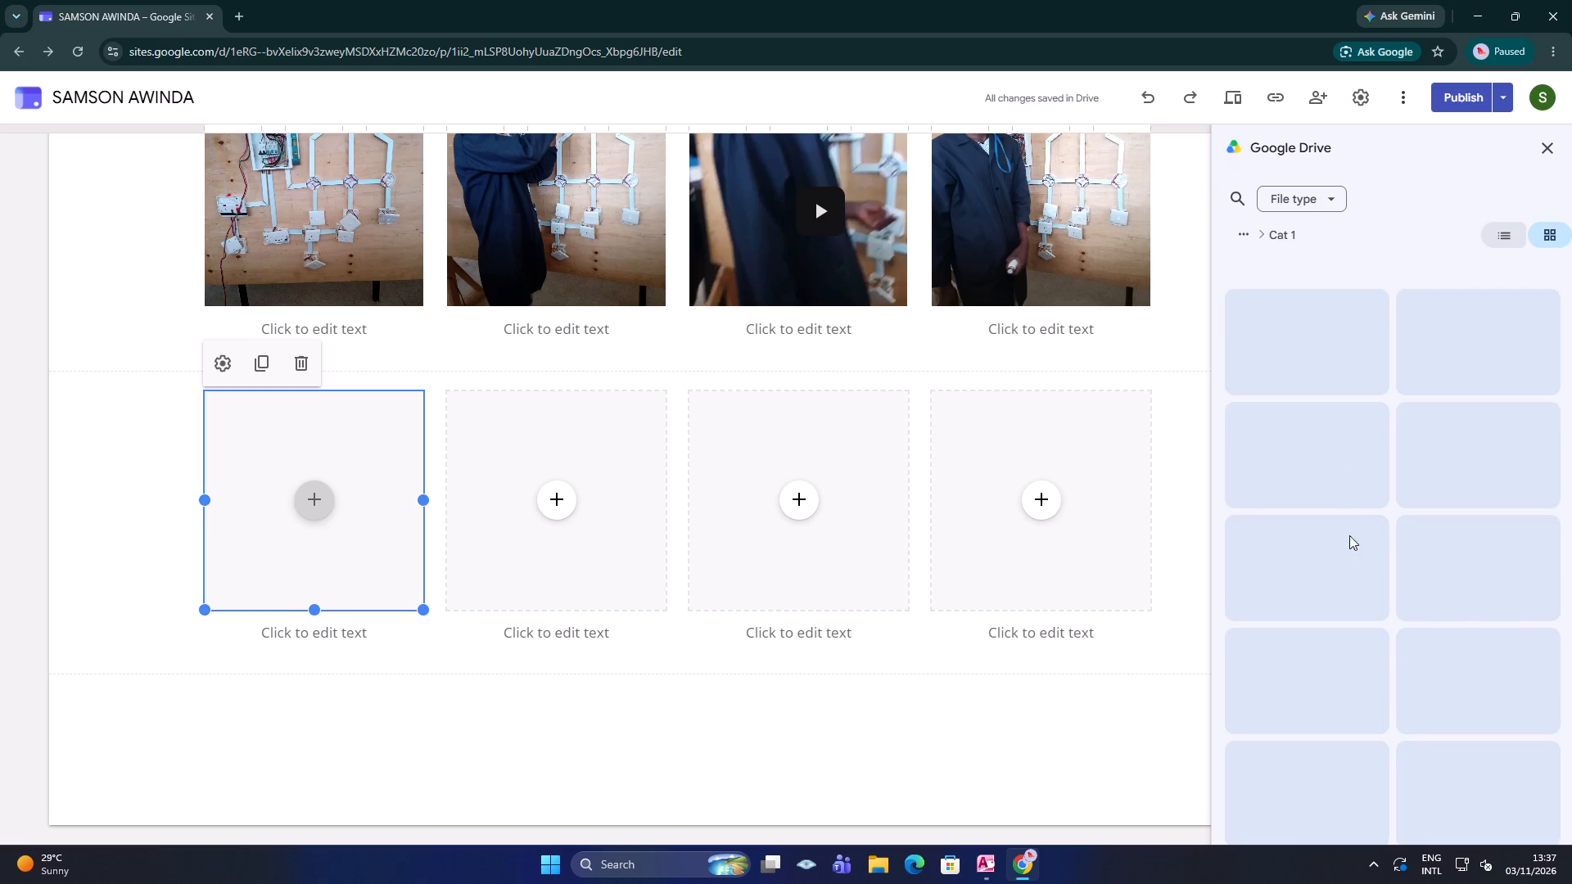
scroll(1349, 540, down, 5)
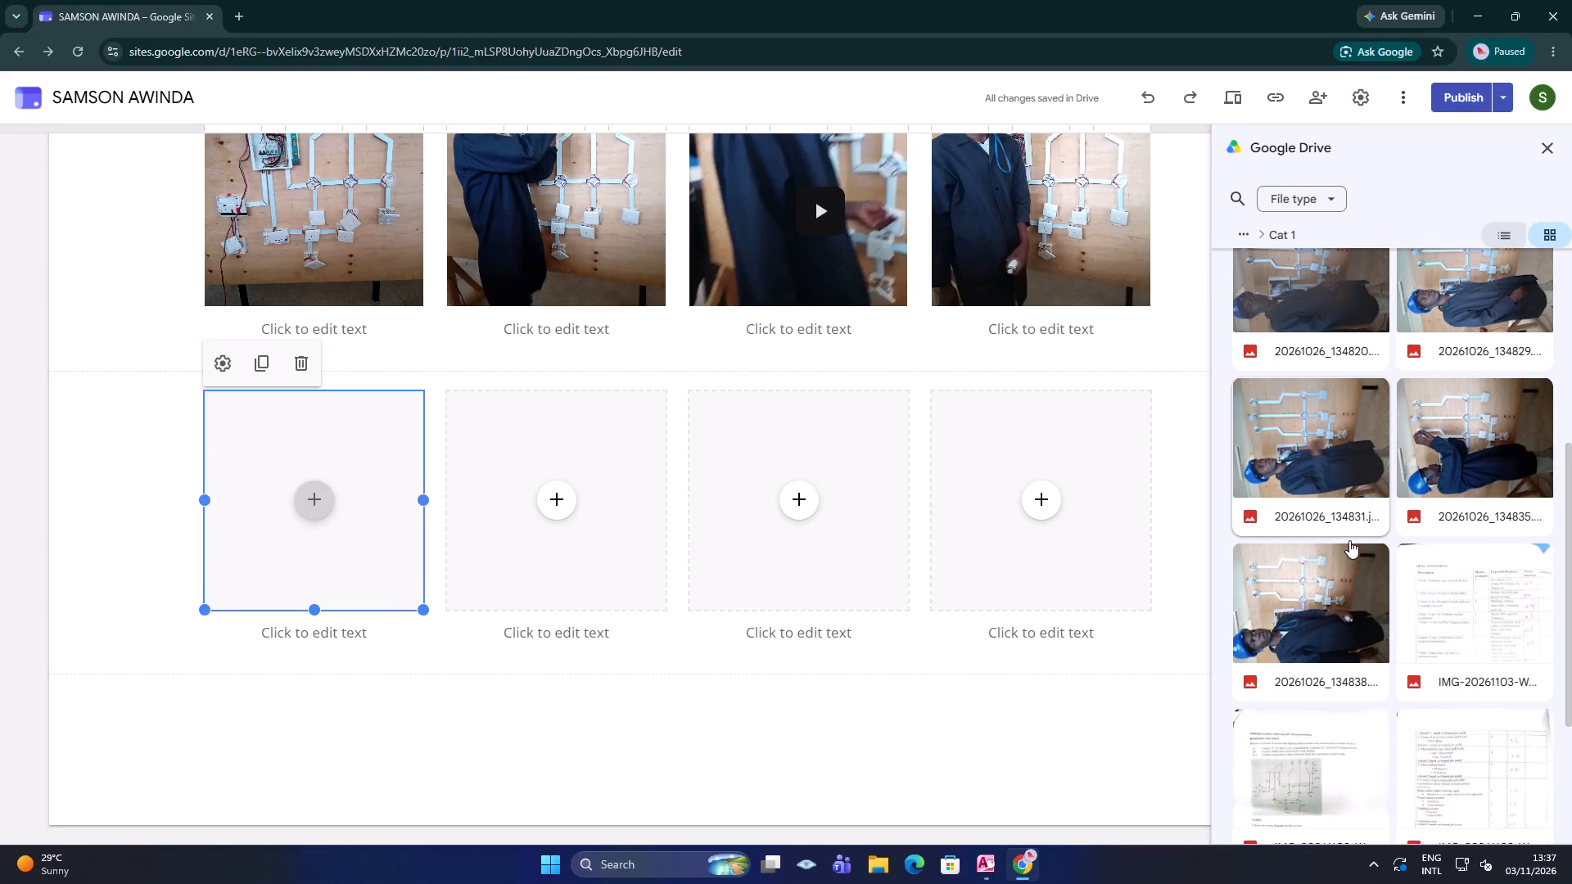
scroll(1349, 540, down, 3)
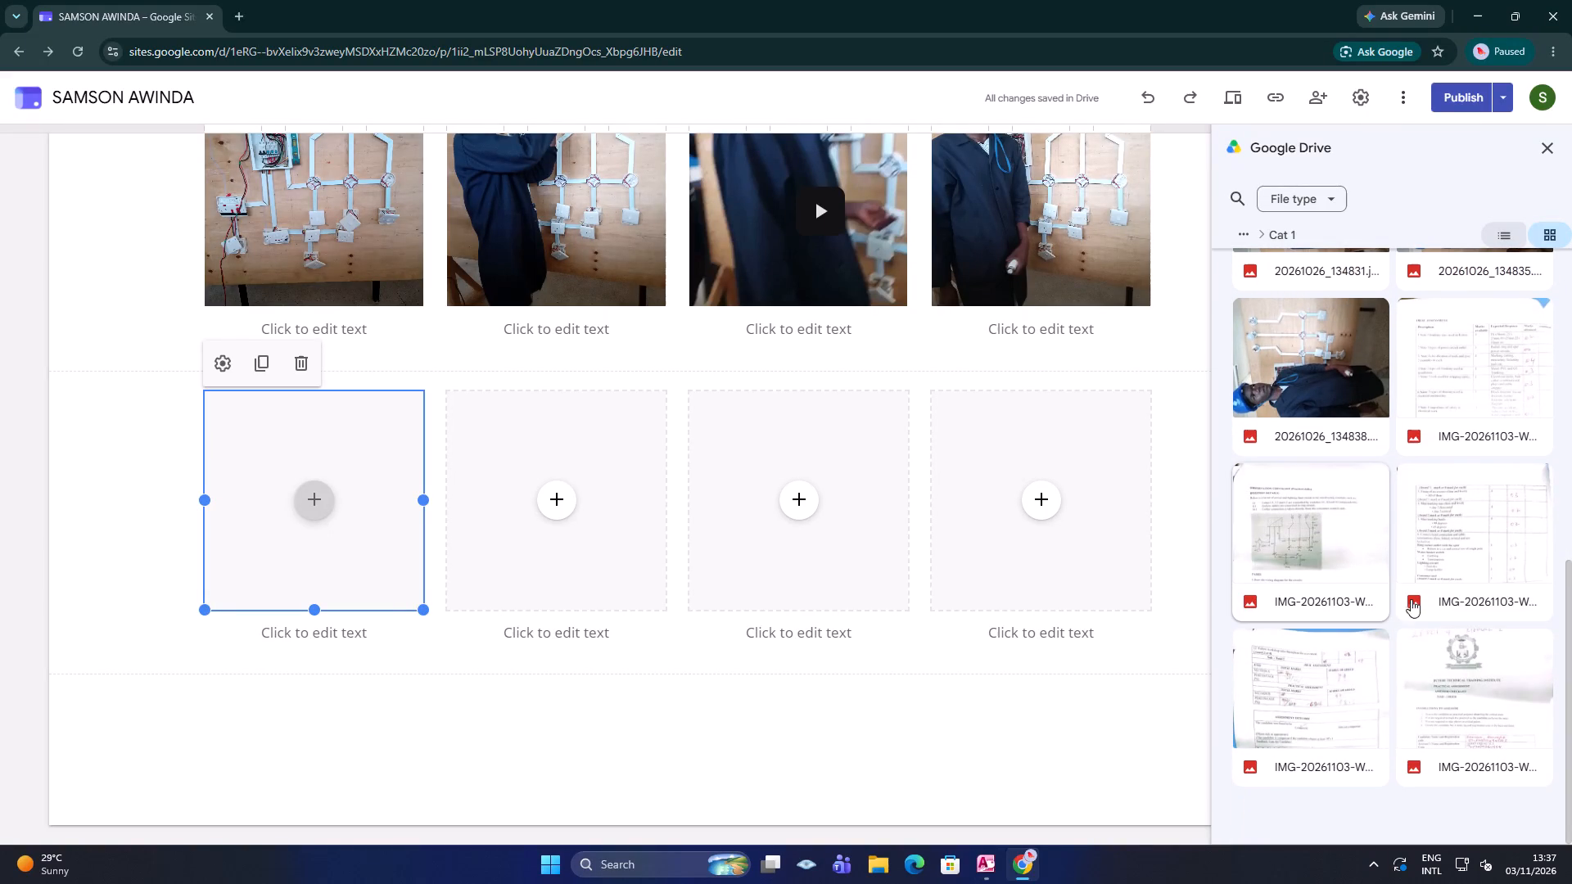
double_click(1457, 690)
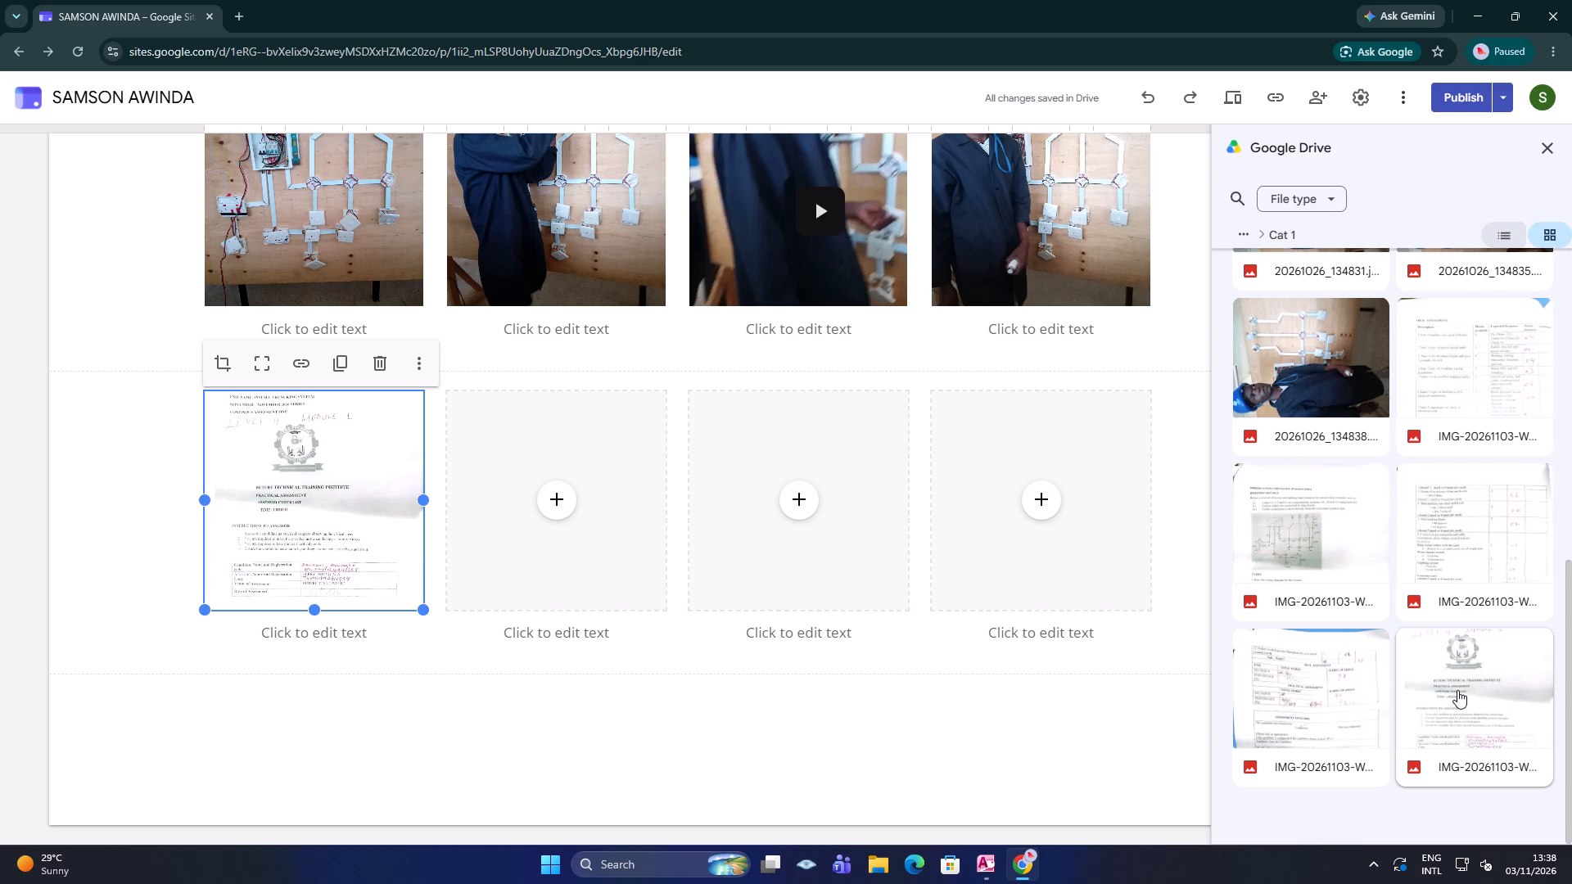
Fill the second block's second placeholder with the IMG-20261103 scan of the long marking checklist from Install Trunking system > Cat 1 in Drive.
click(562, 495)
click(631, 614)
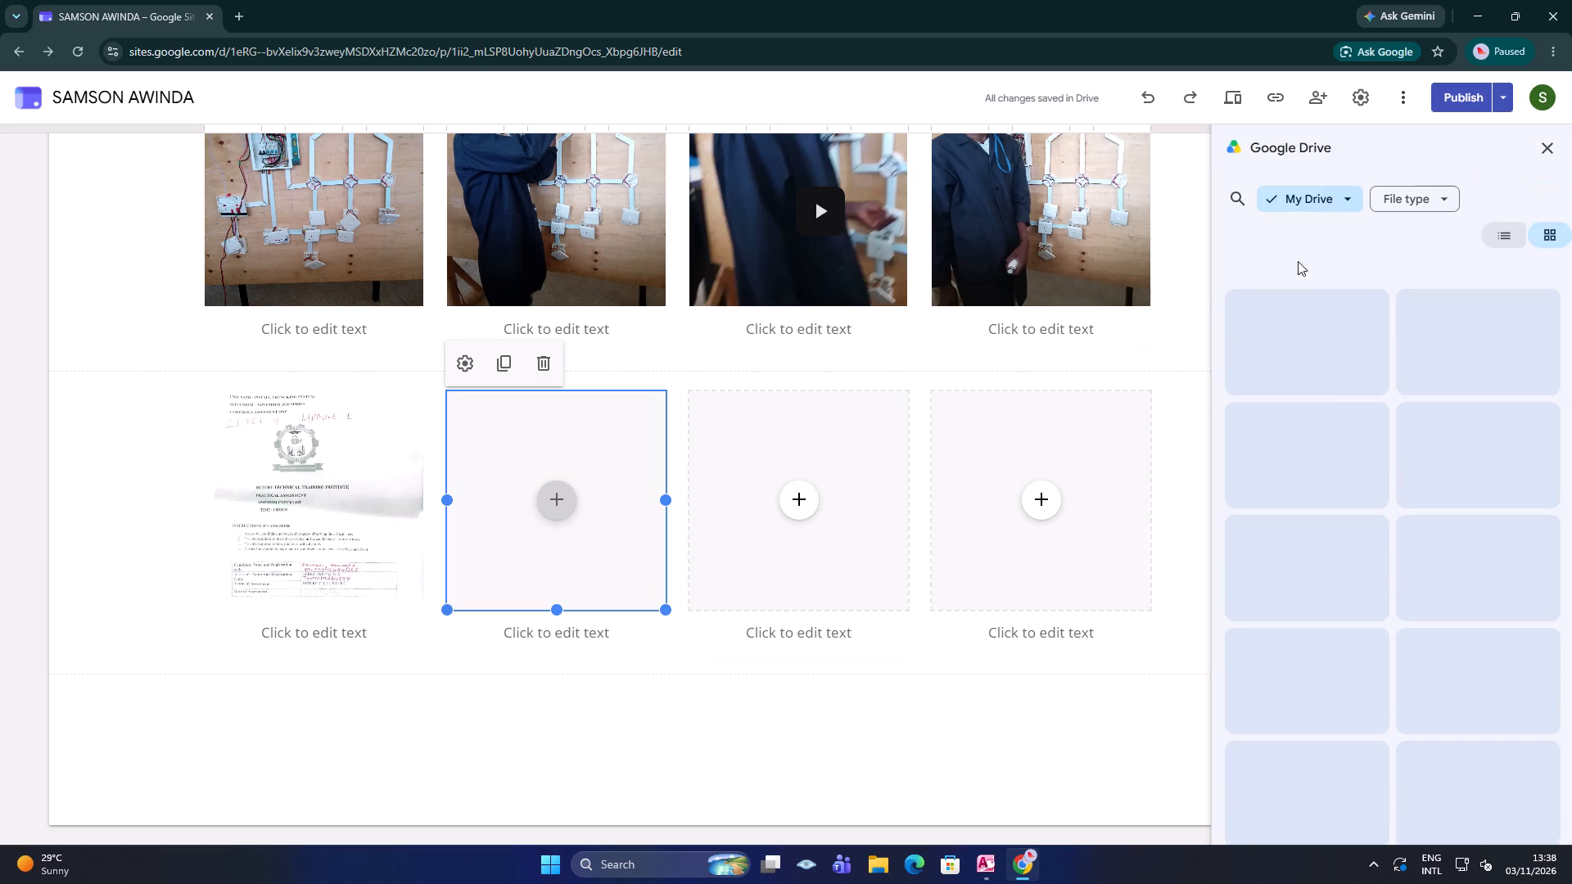
double_click(1311, 313)
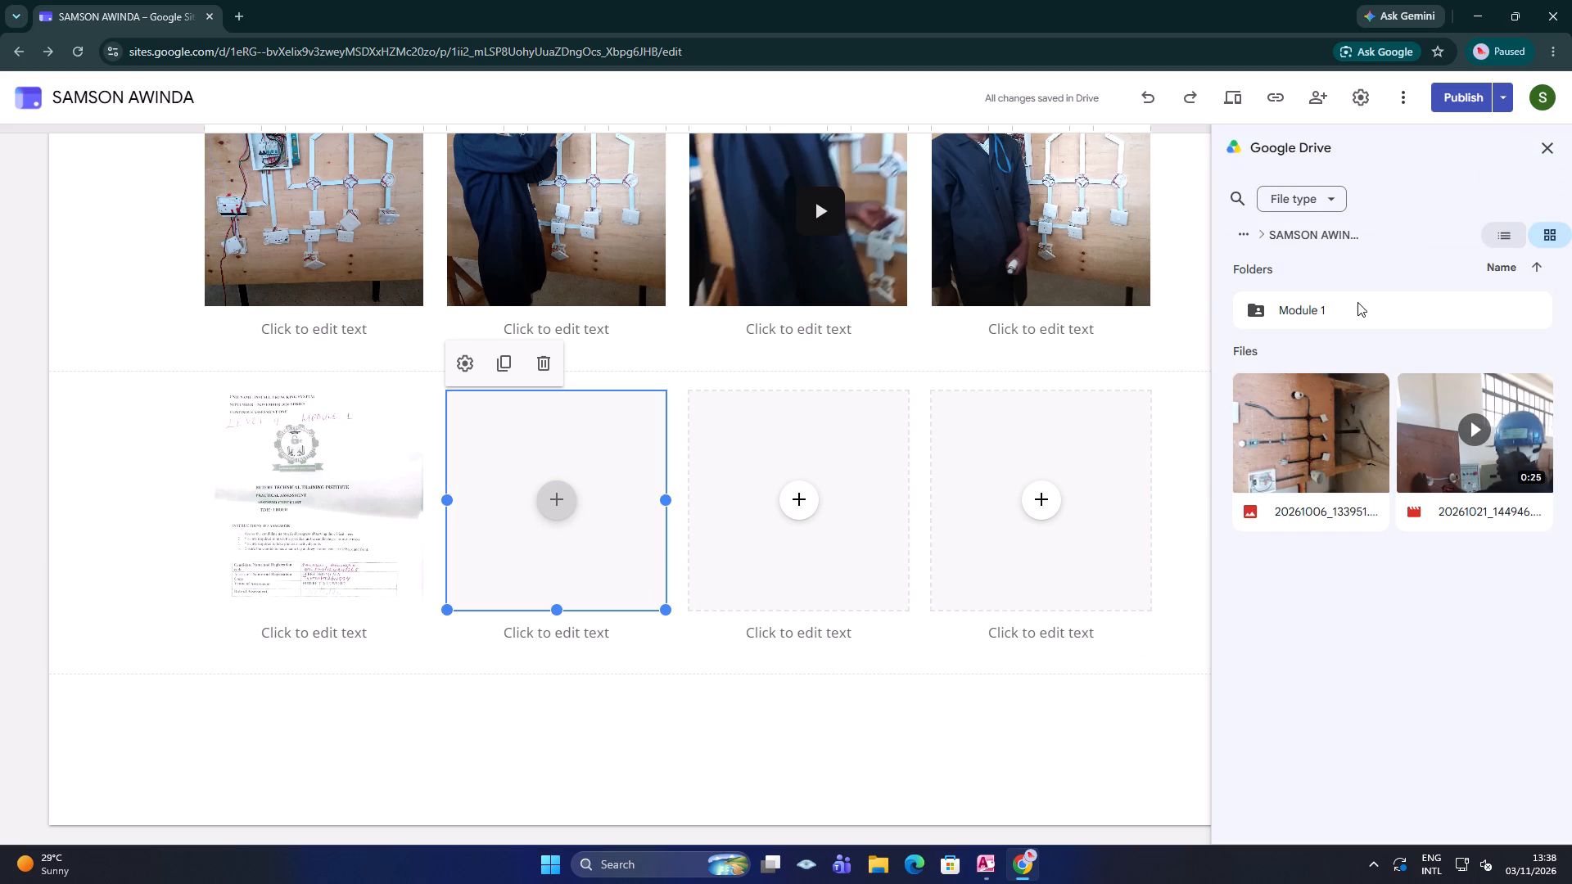
double_click(1353, 317)
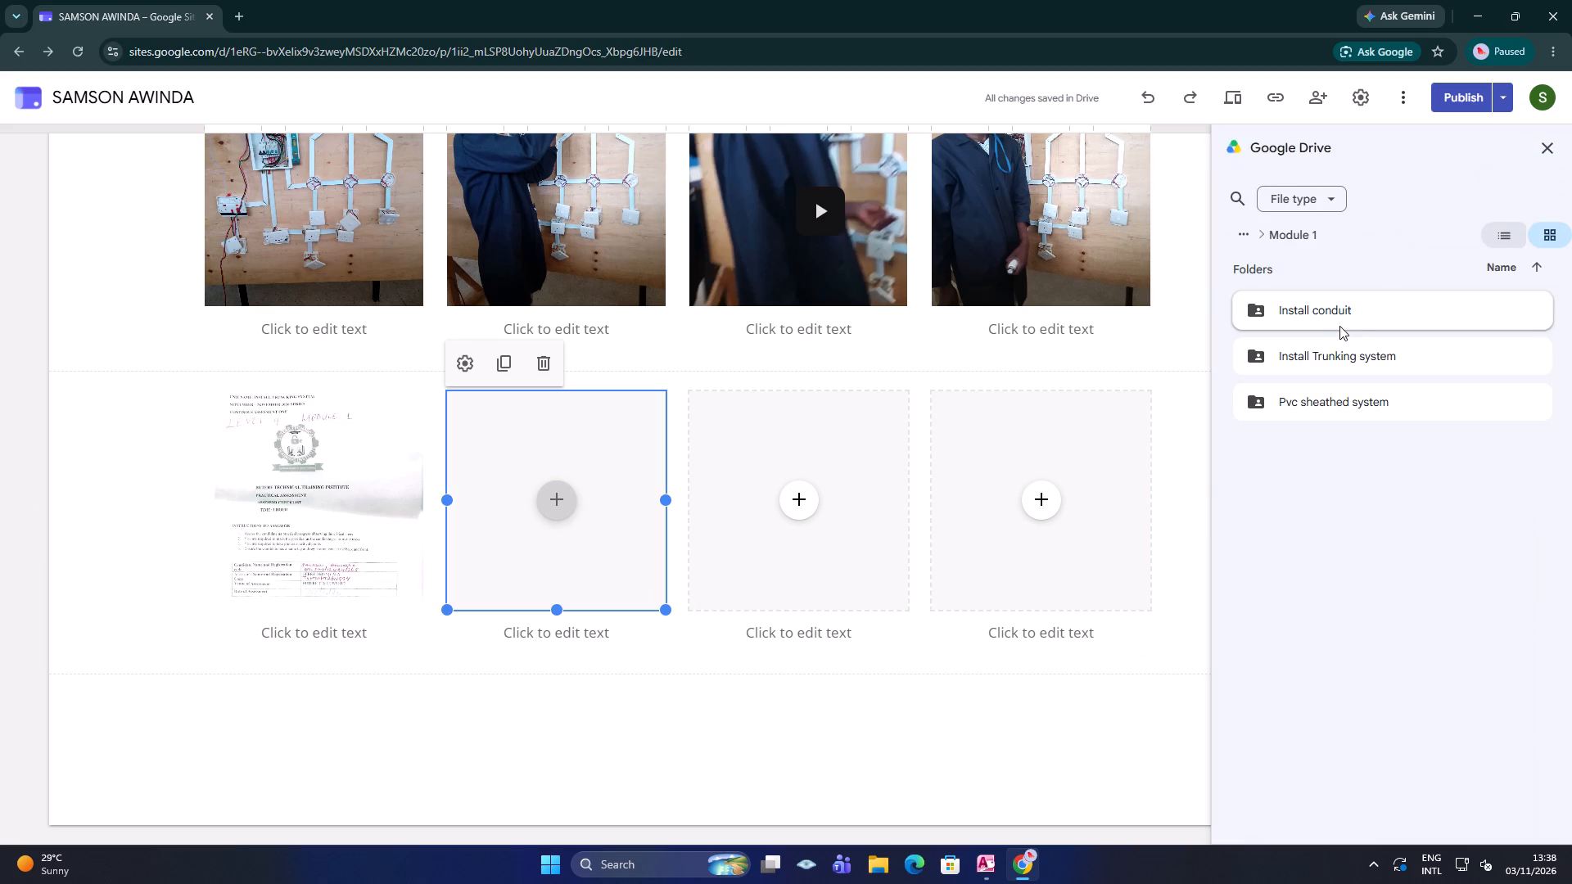
double_click(1339, 362)
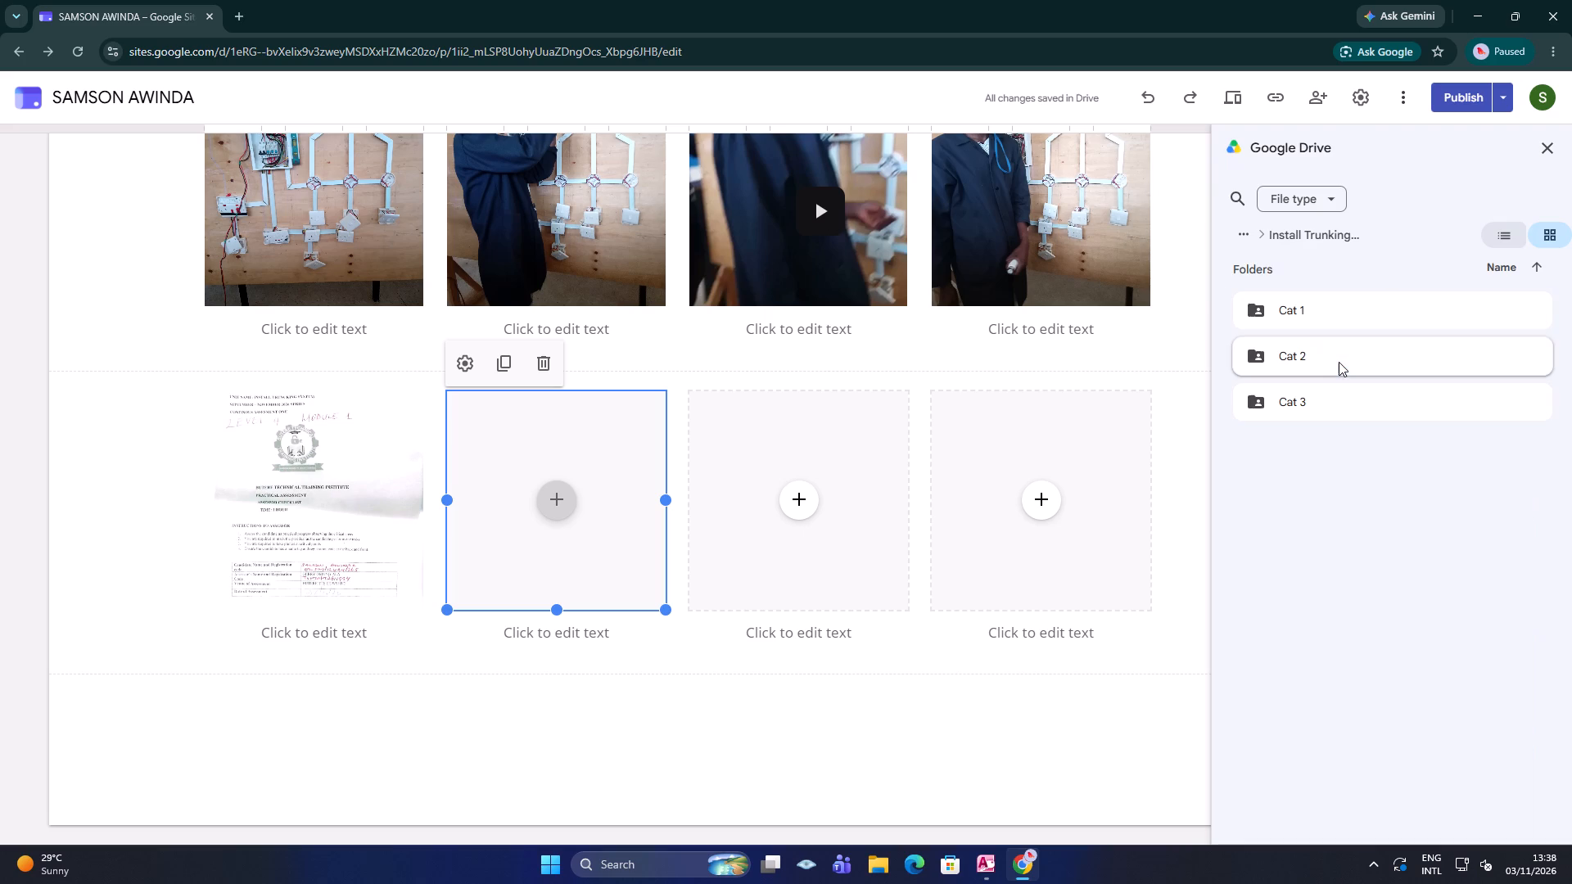
double_click(1369, 315)
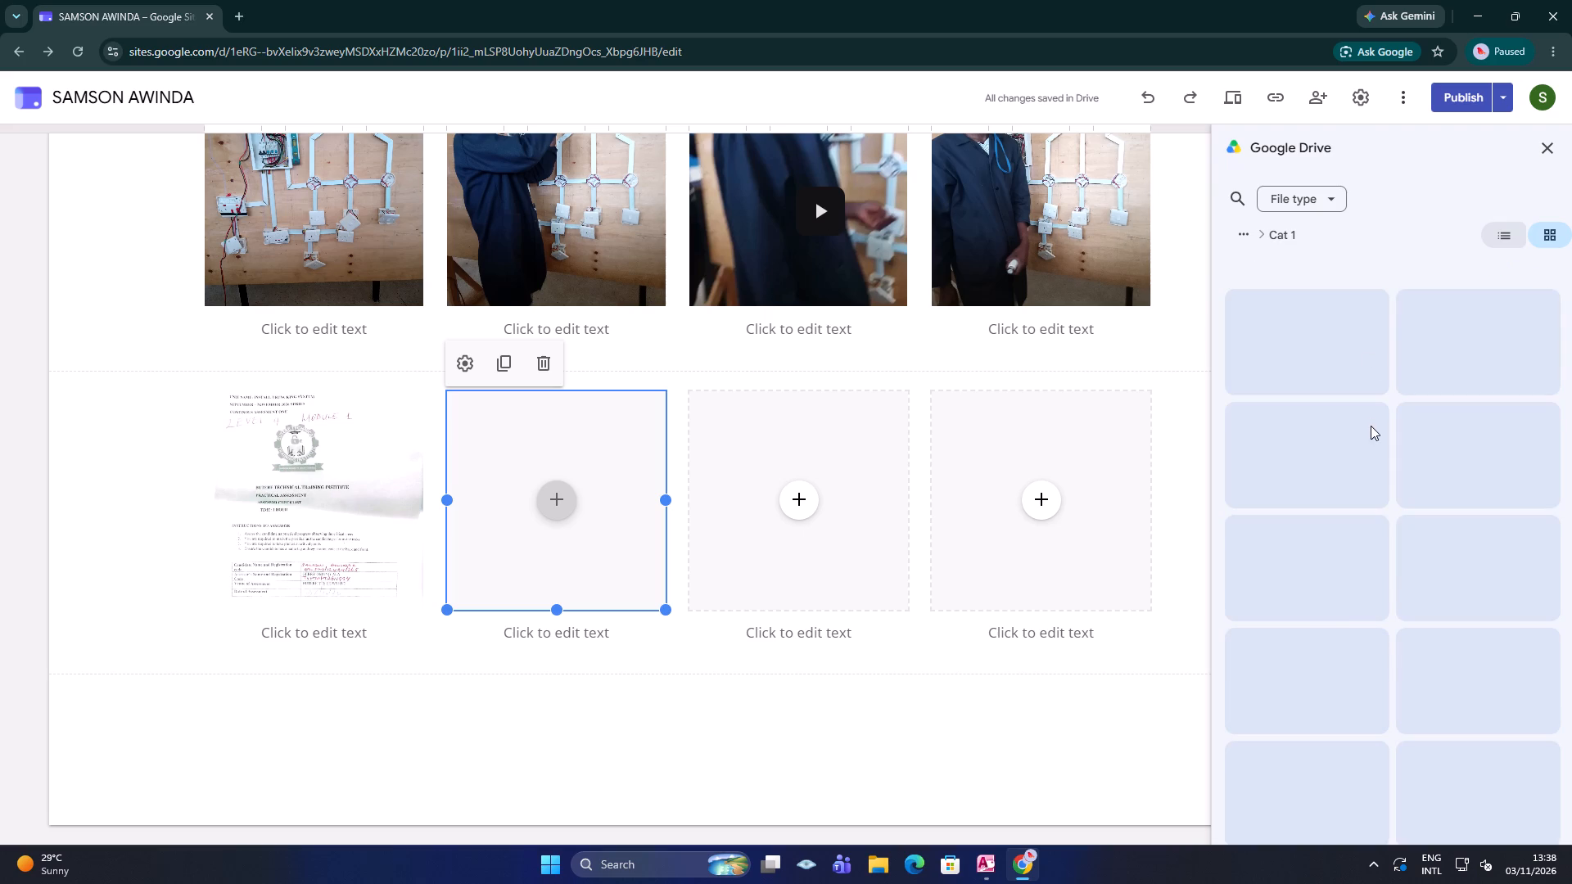
scroll(1371, 426, down, 6)
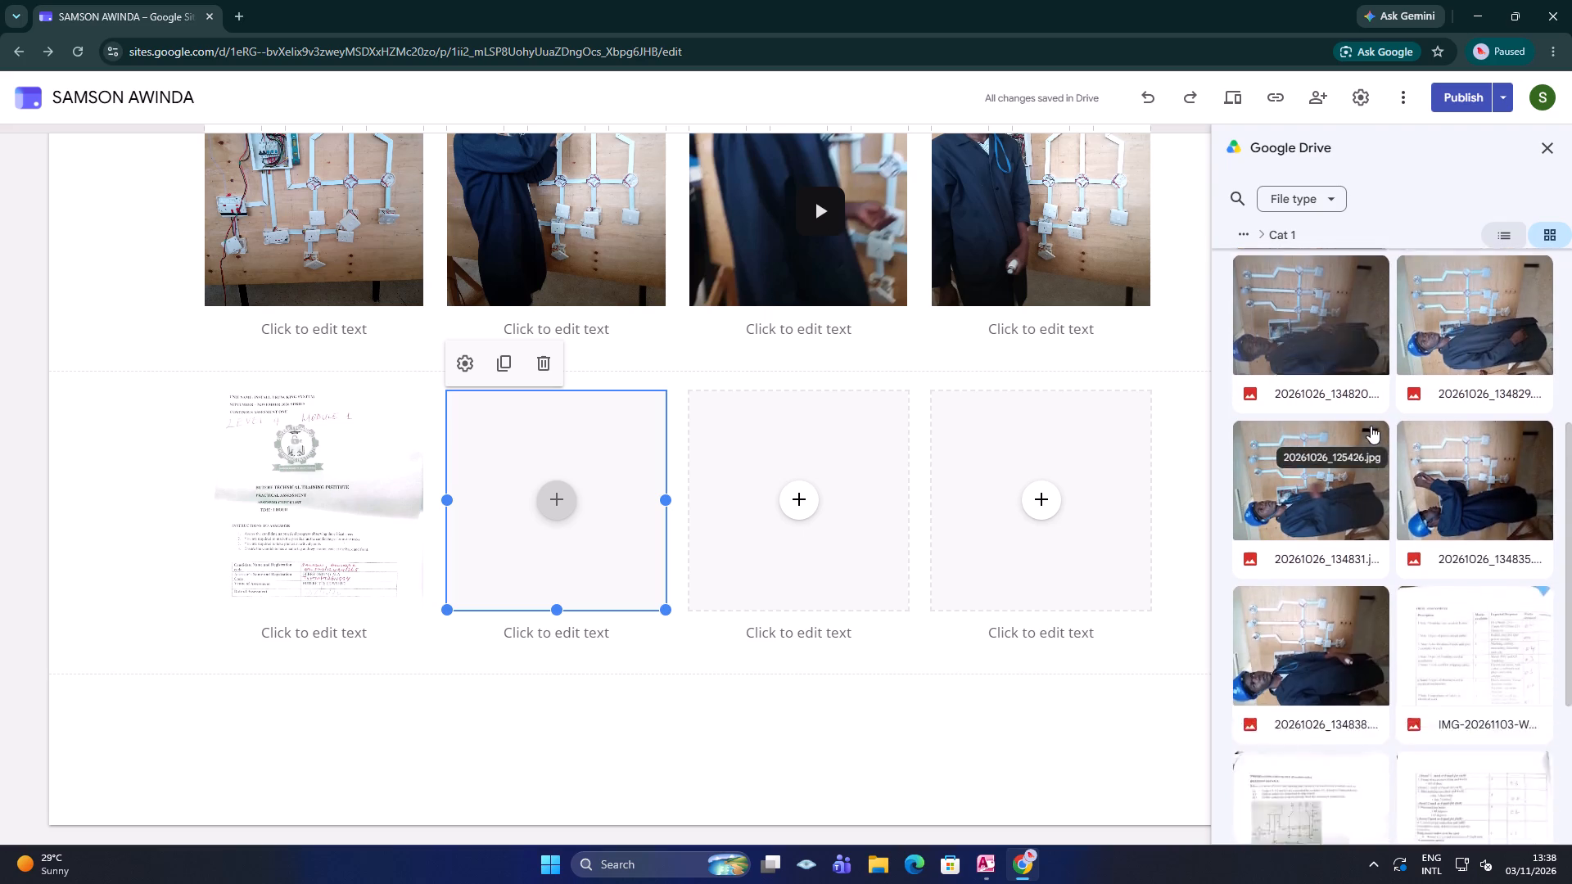
scroll(1371, 426, down, 3)
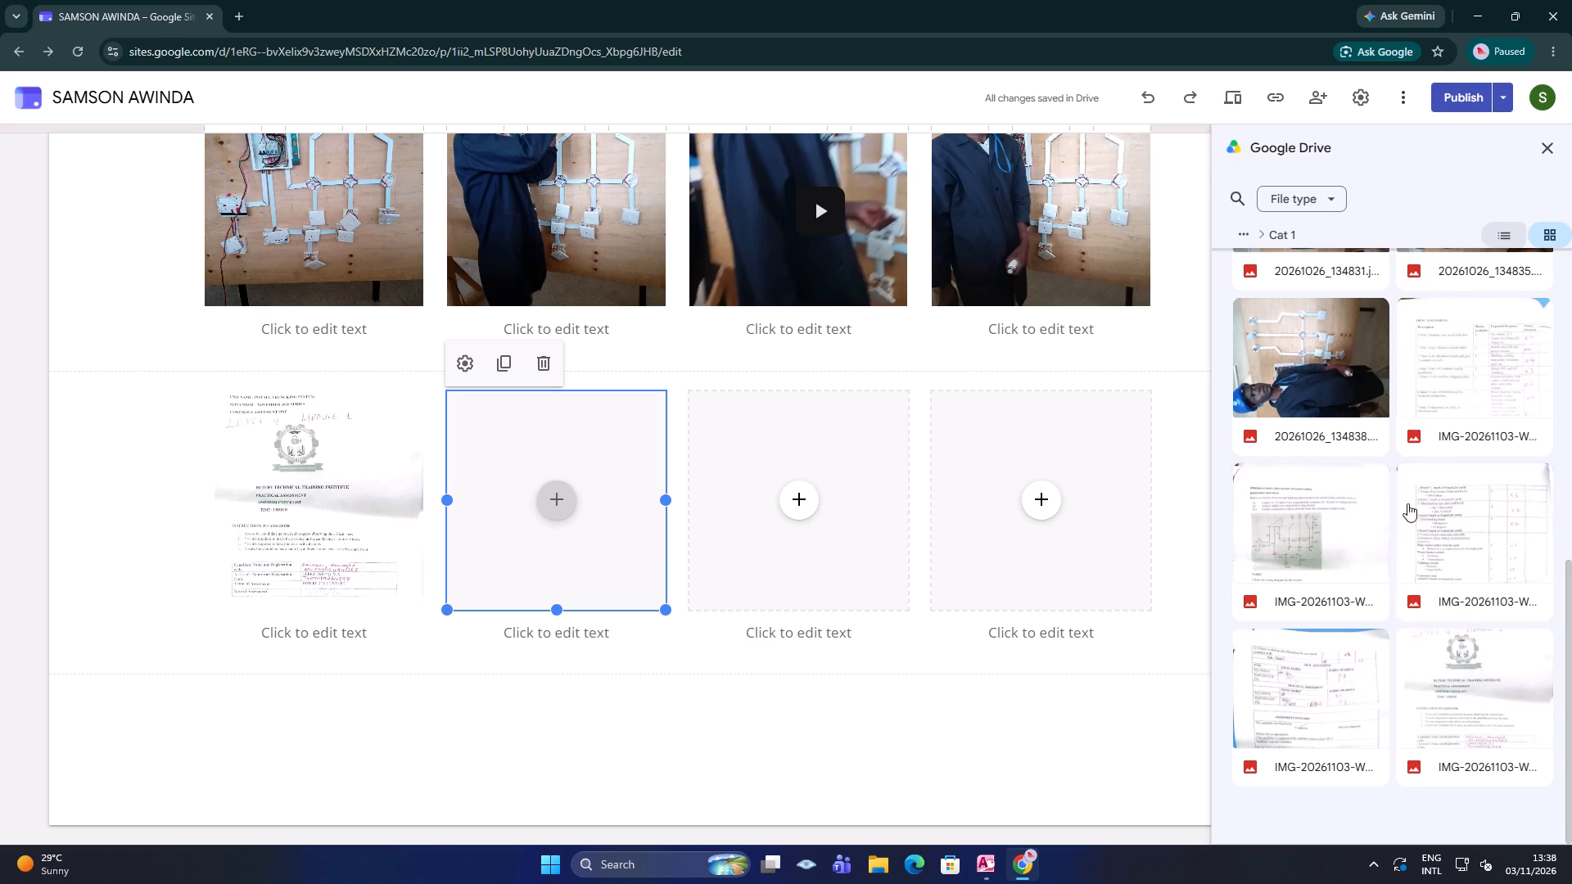
double_click(1518, 547)
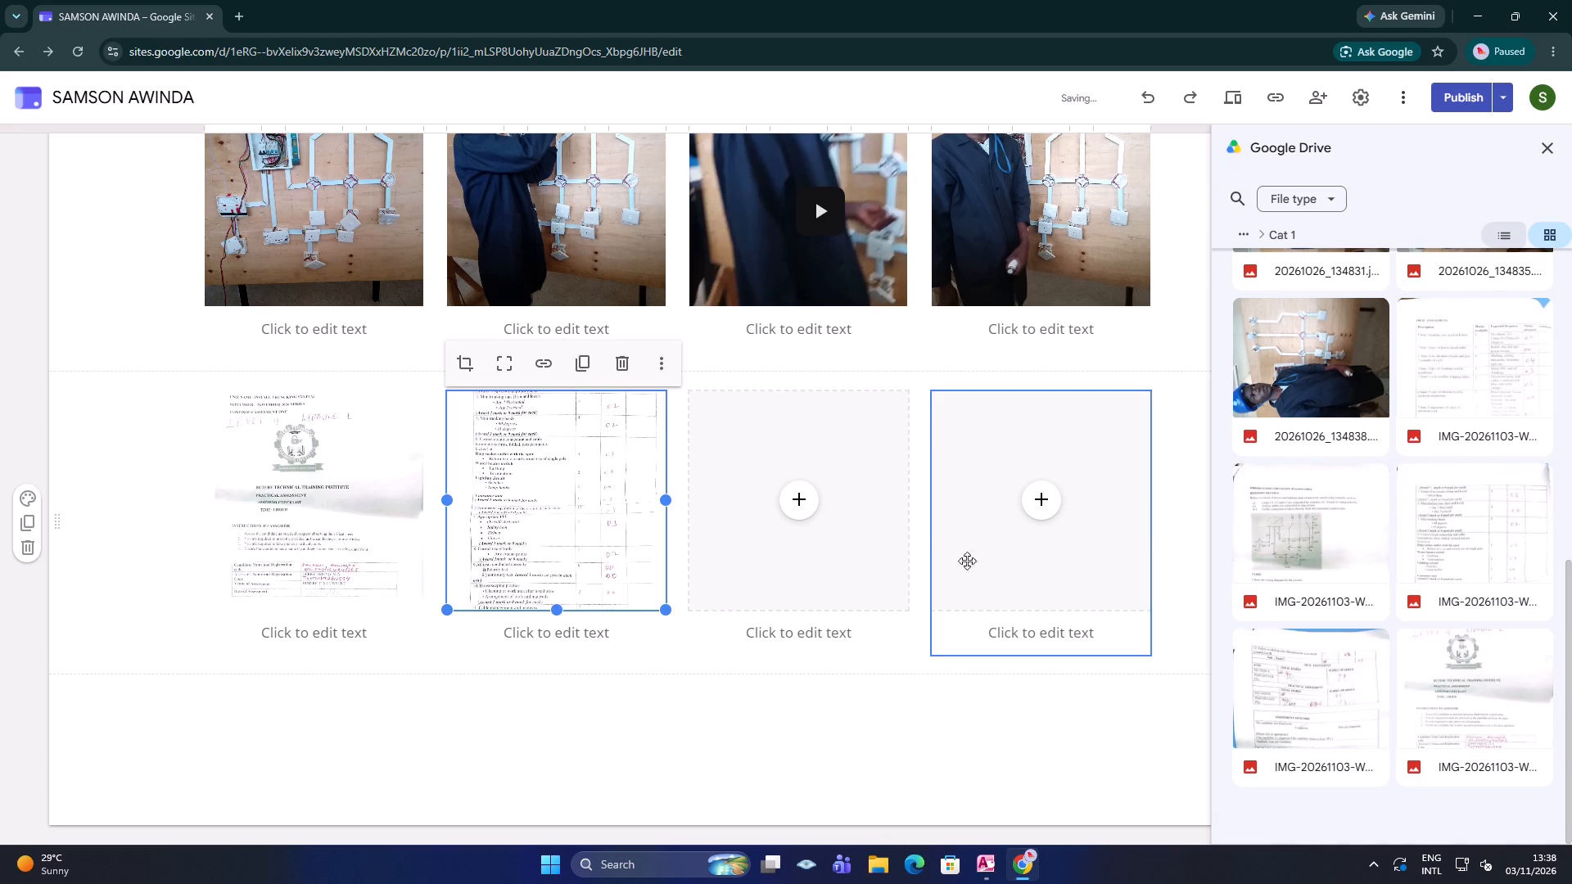
Fill the second block's third placeholder with the IMG-20261103 scan showing the circuit diagram from Install Trunking system > Cat 1 in Drive.
click(797, 512)
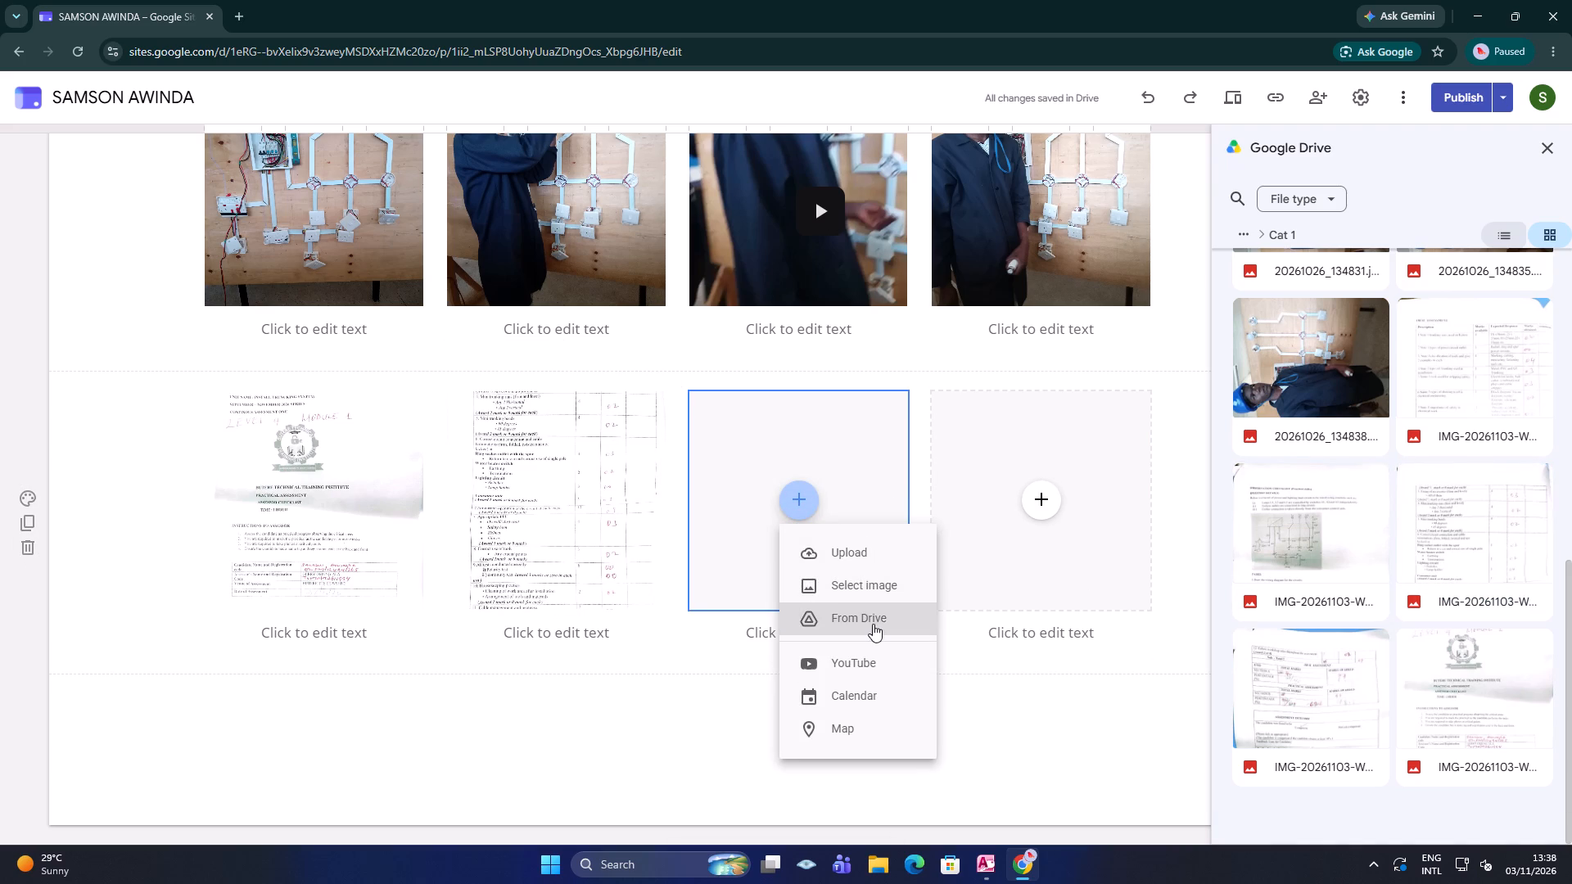
click(873, 624)
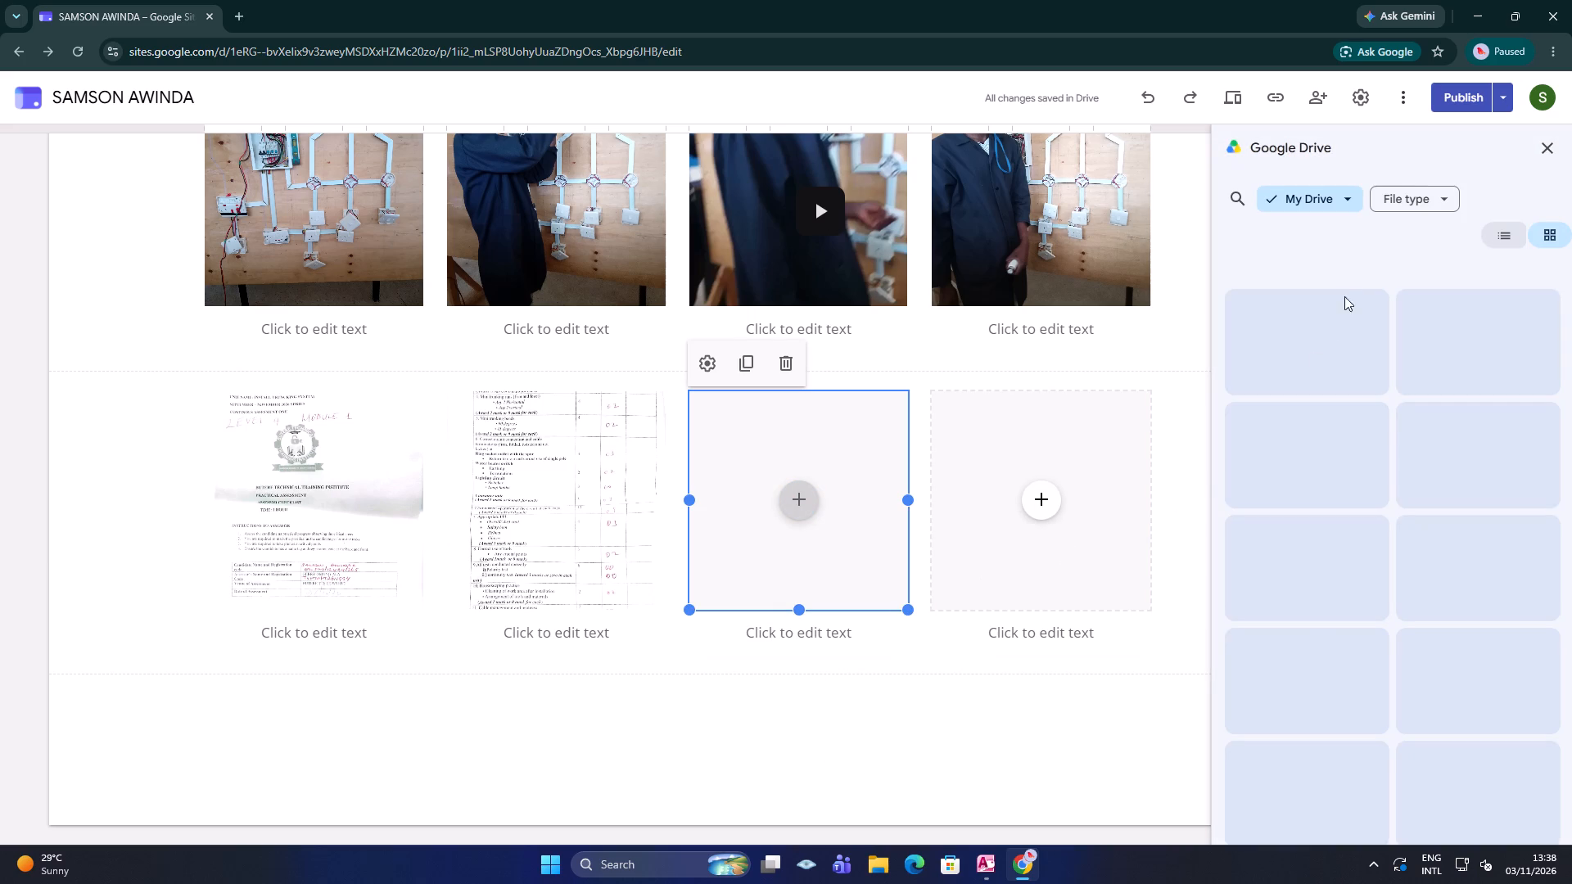
double_click(1349, 307)
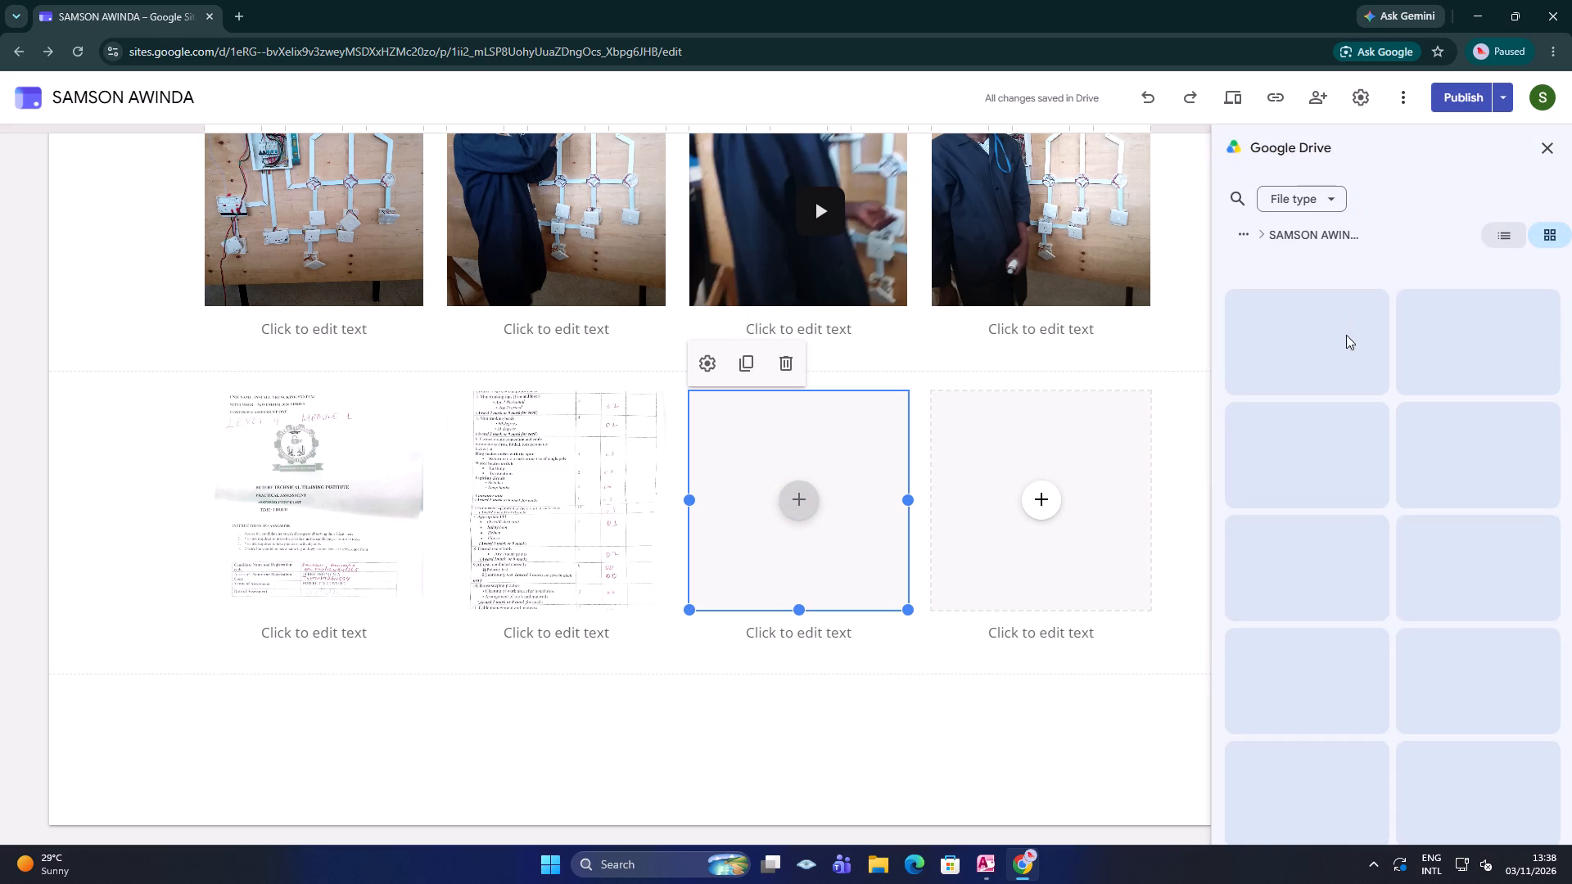
double_click(1371, 314)
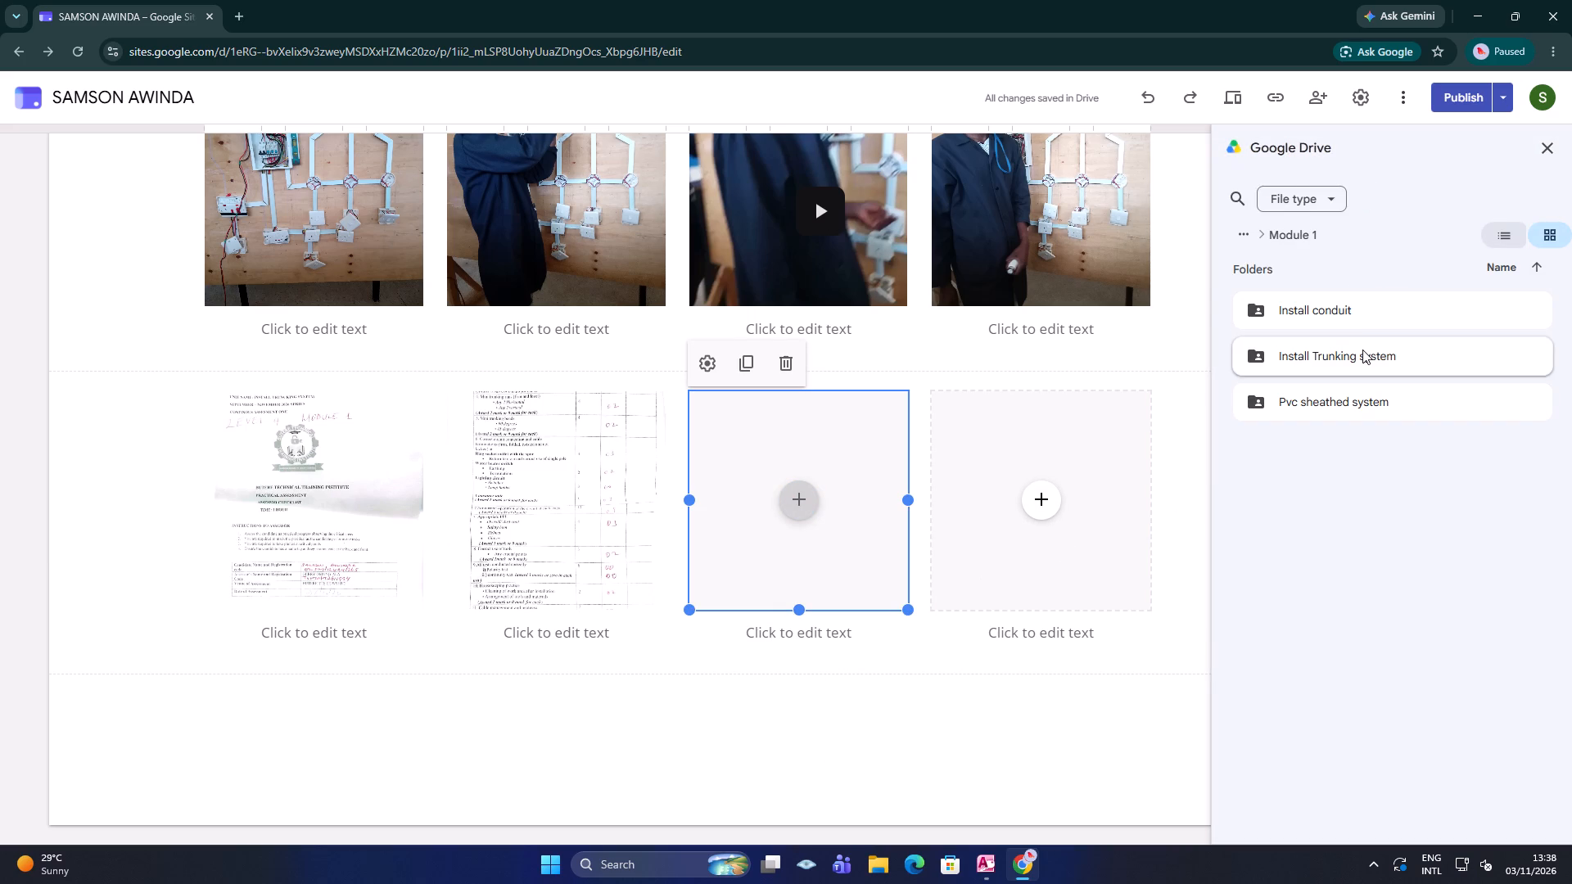
double_click(1362, 350)
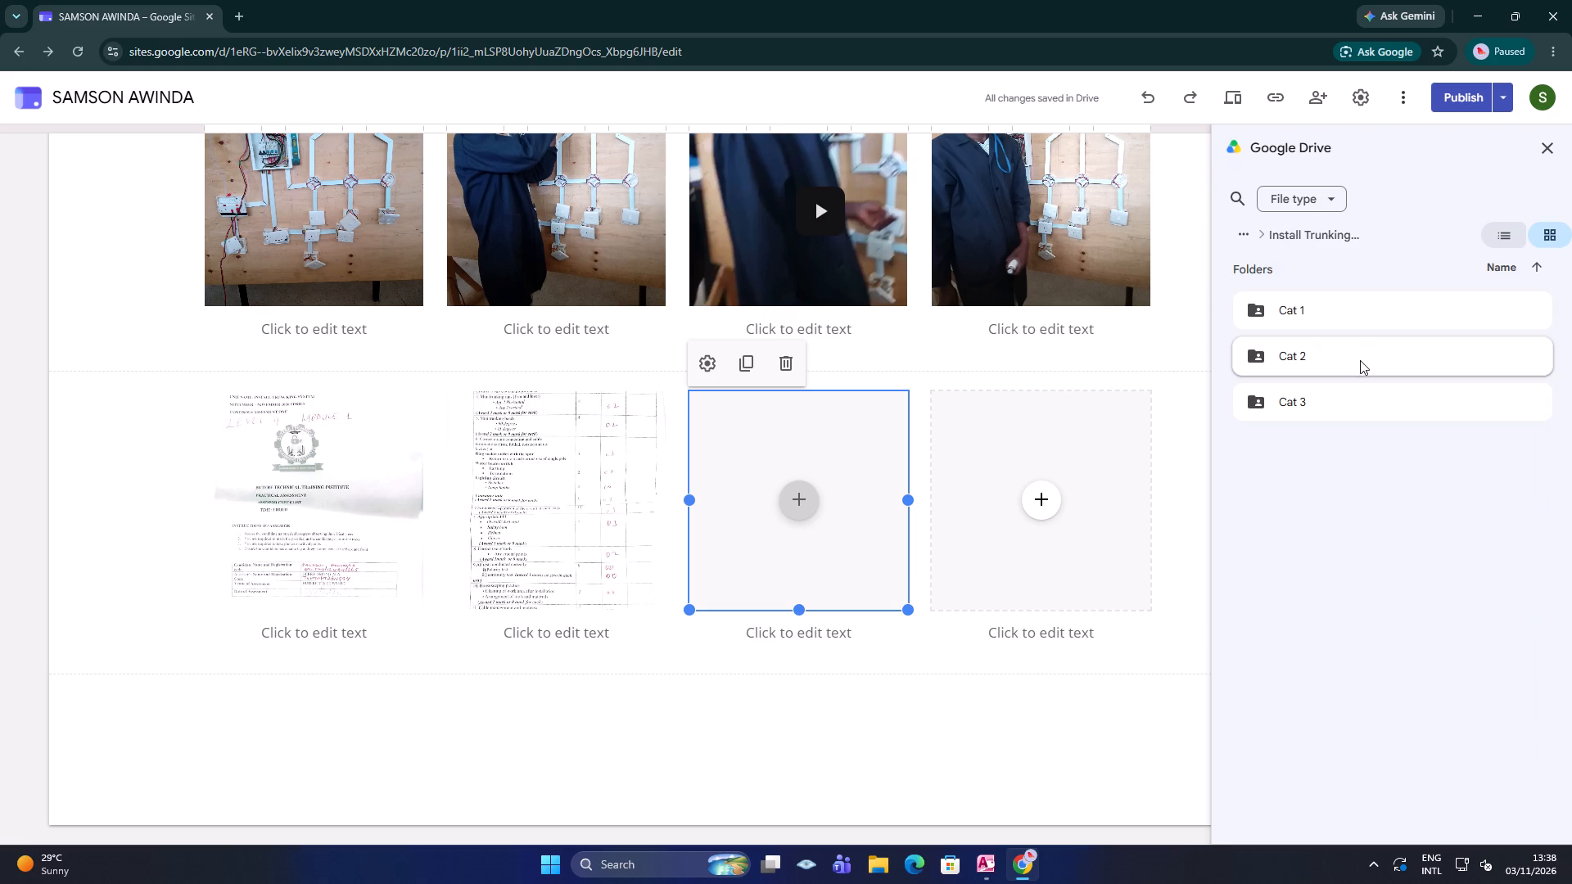
double_click(1371, 317)
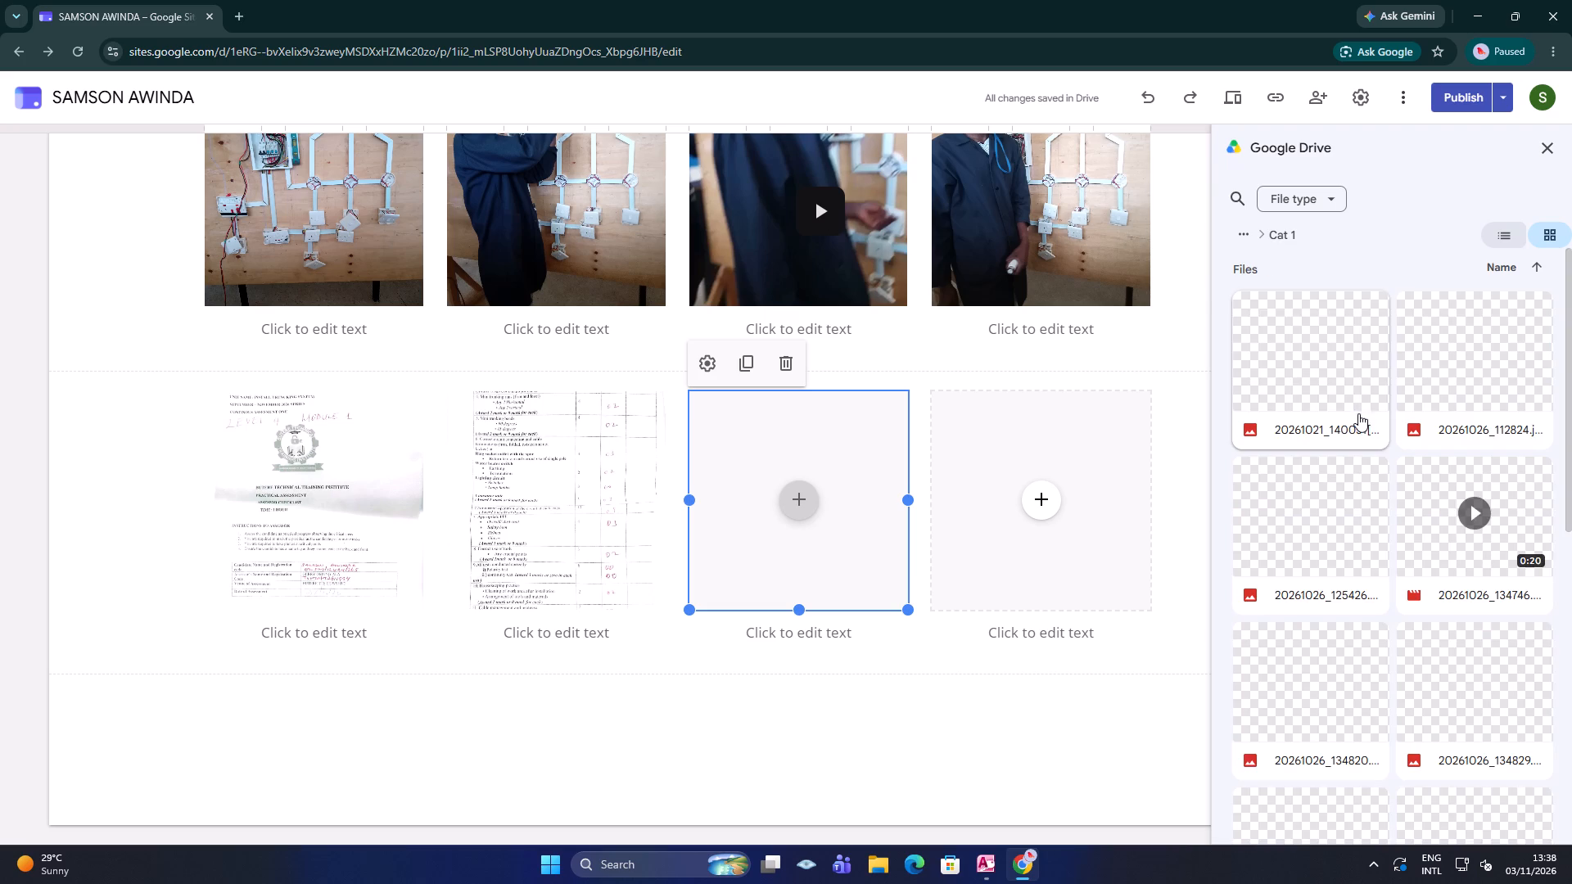
scroll(1376, 503, down, 5)
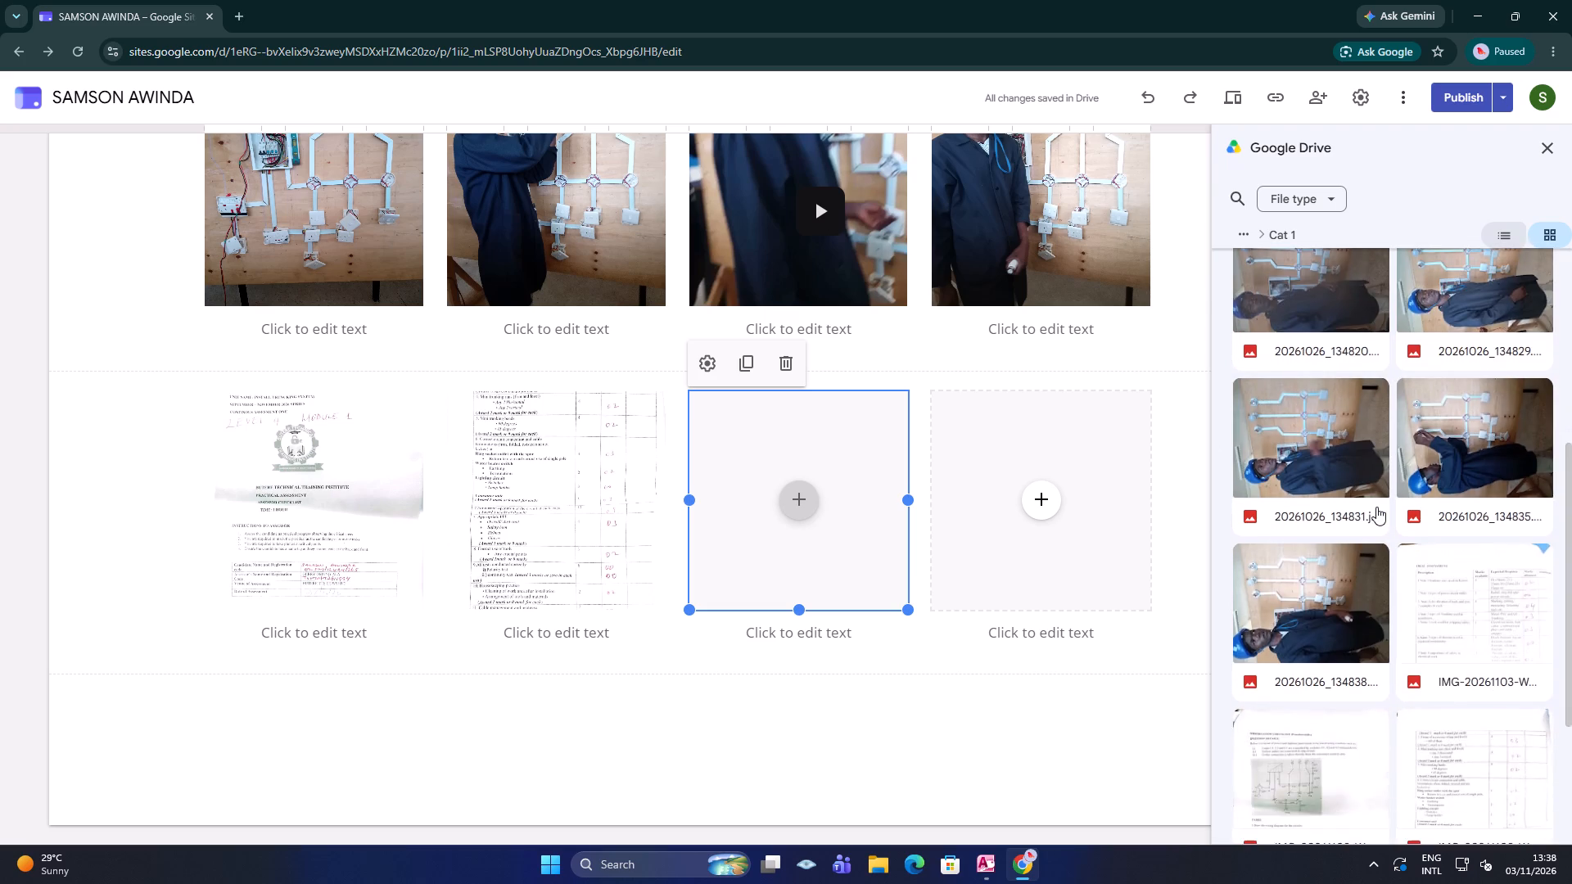
scroll(1376, 507, down, 8)
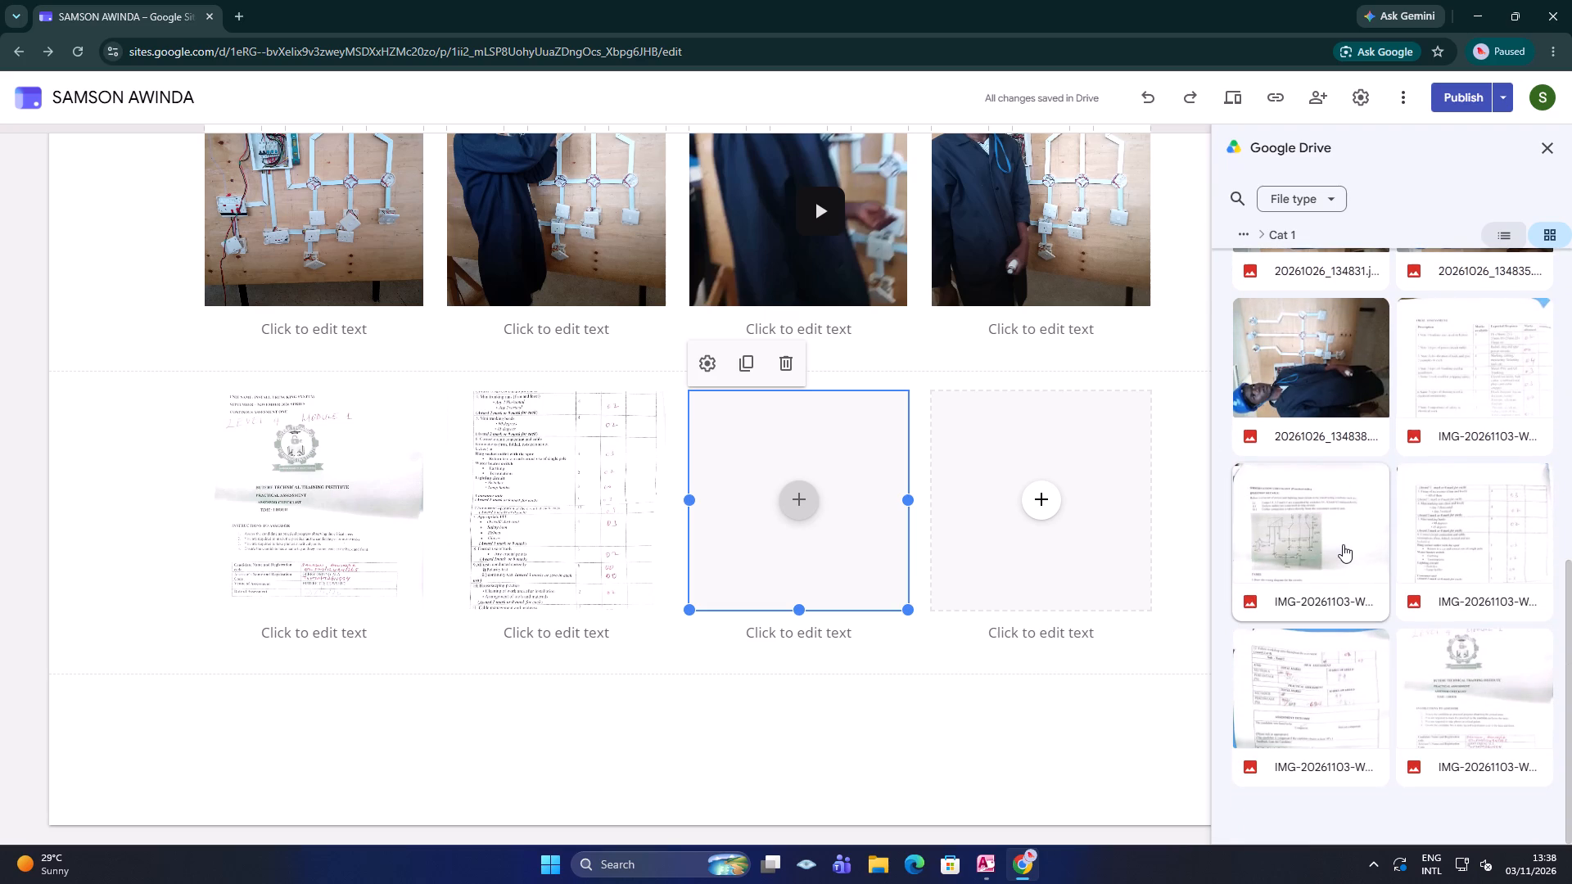
double_click(1343, 544)
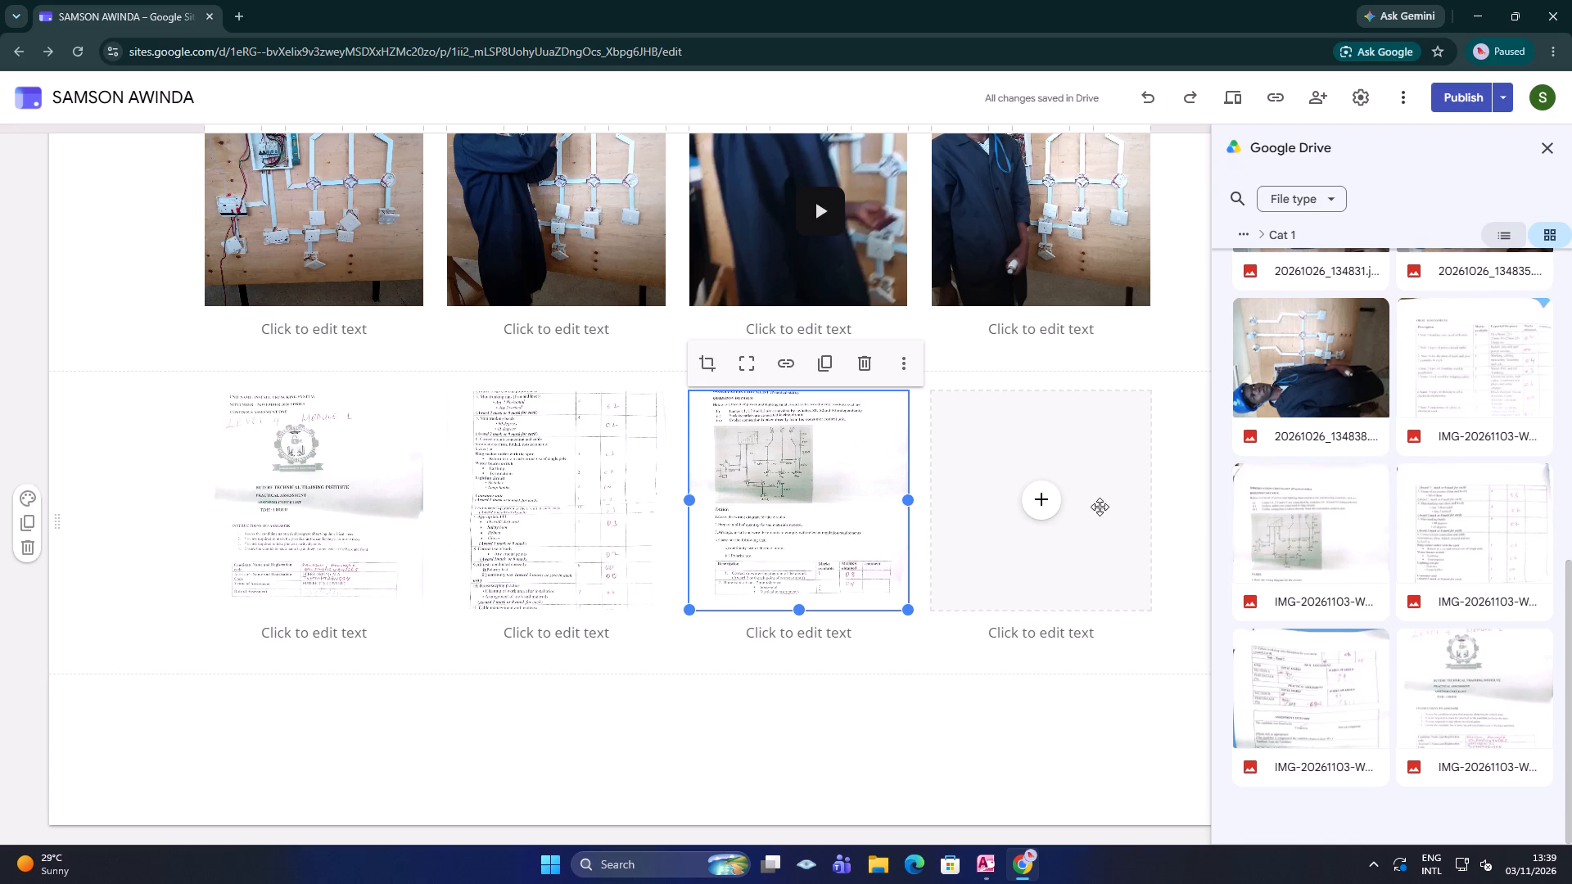
Fill the second block's fourth placeholder with the IMG-20261103 question table scan, with the blue corner, from Install Trunking system > Cat 1 in Drive.
click(1041, 494)
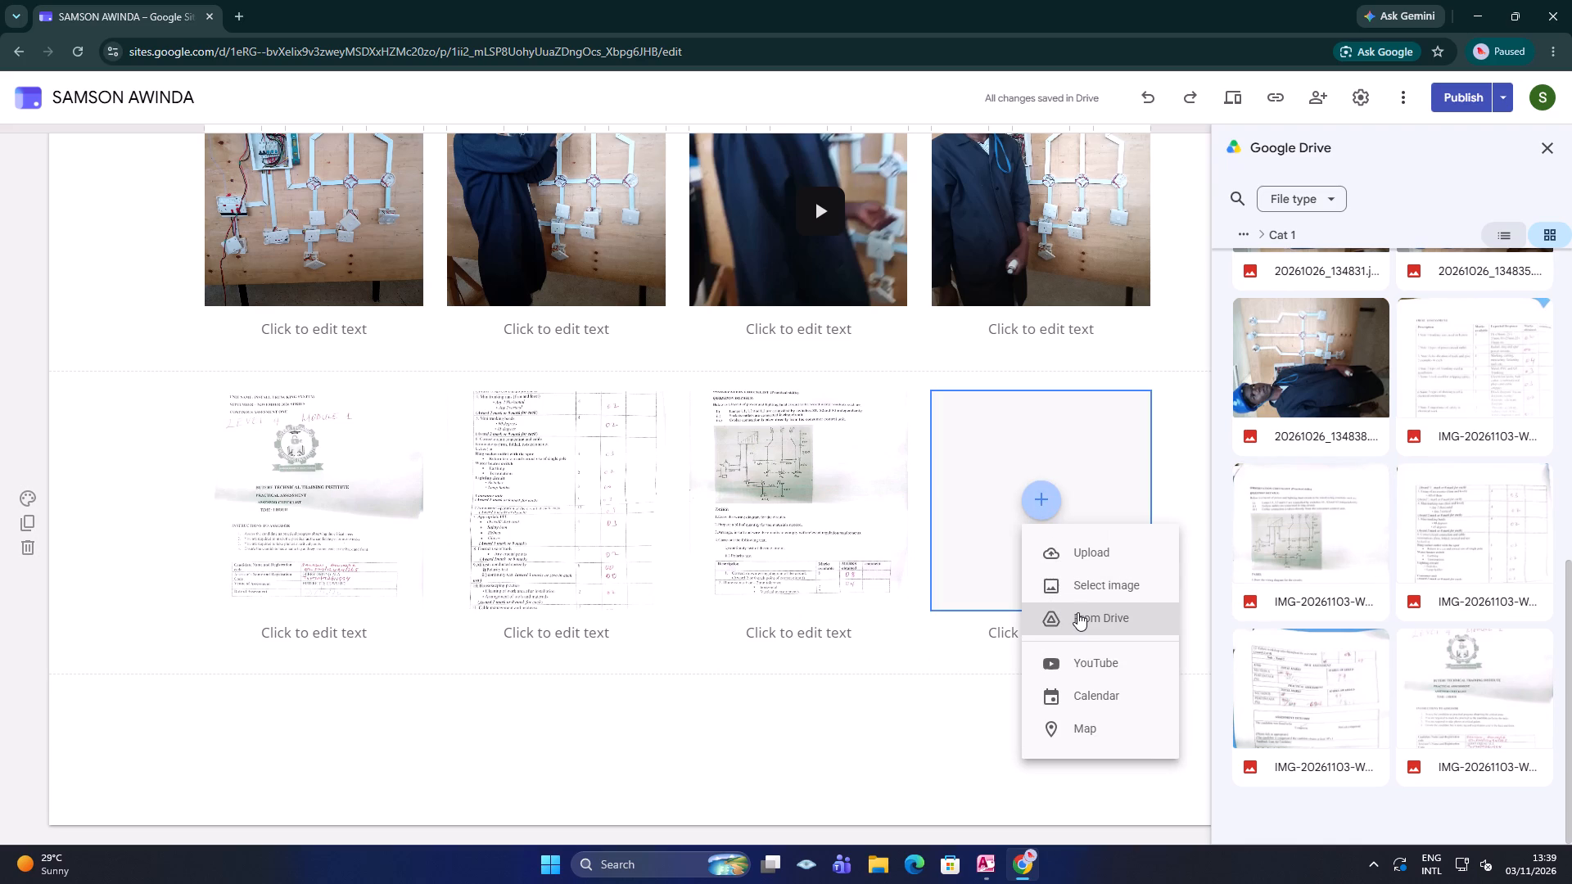
click(1078, 612)
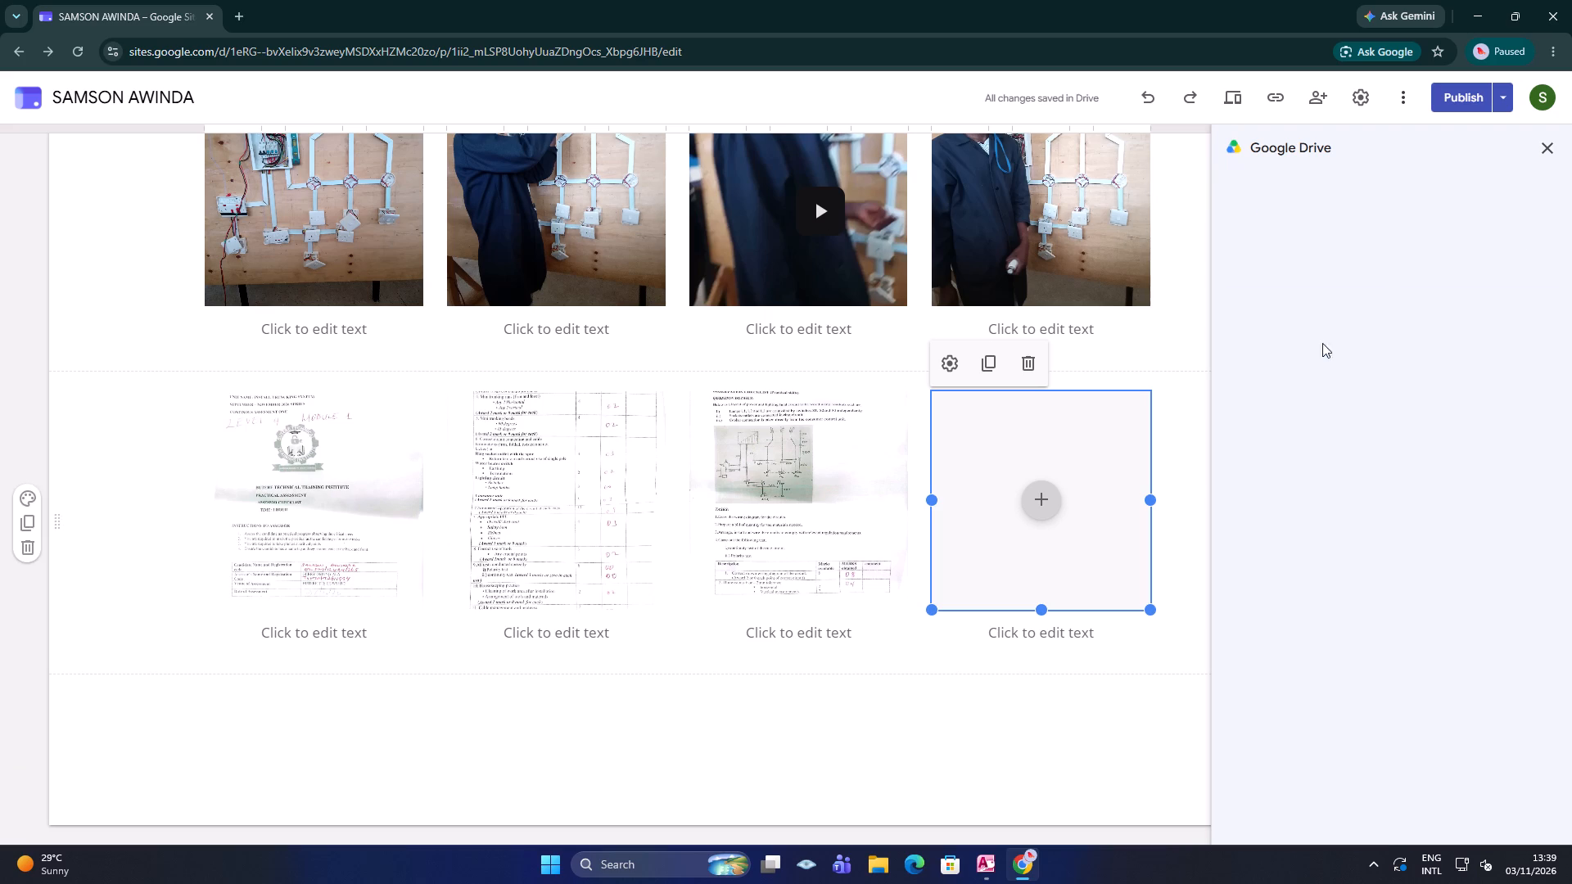
double_click(1438, 317)
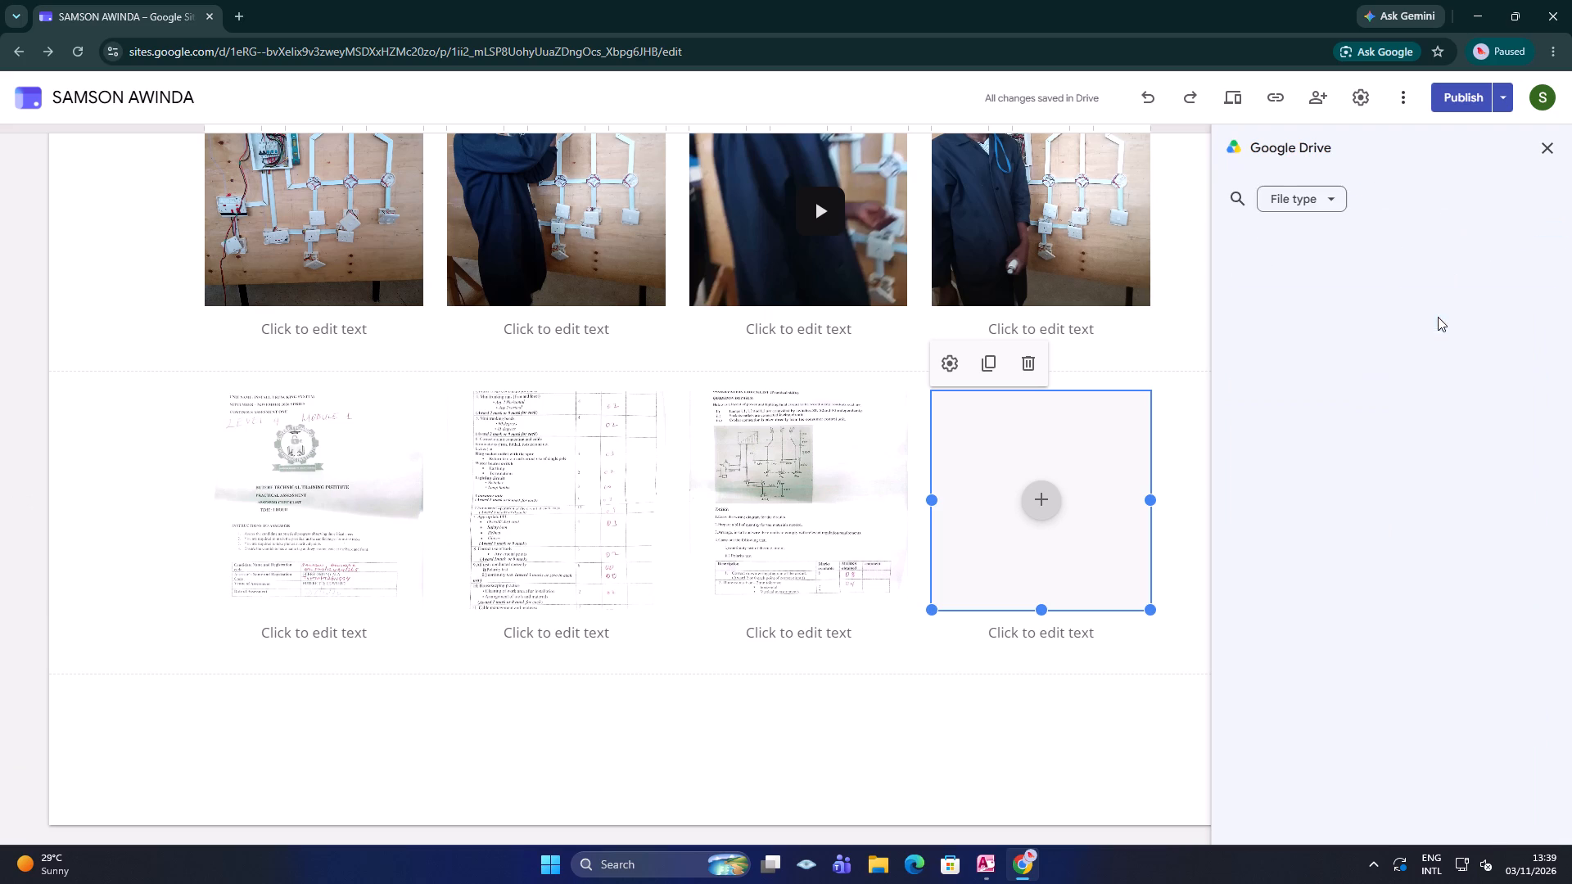
double_click(1403, 314)
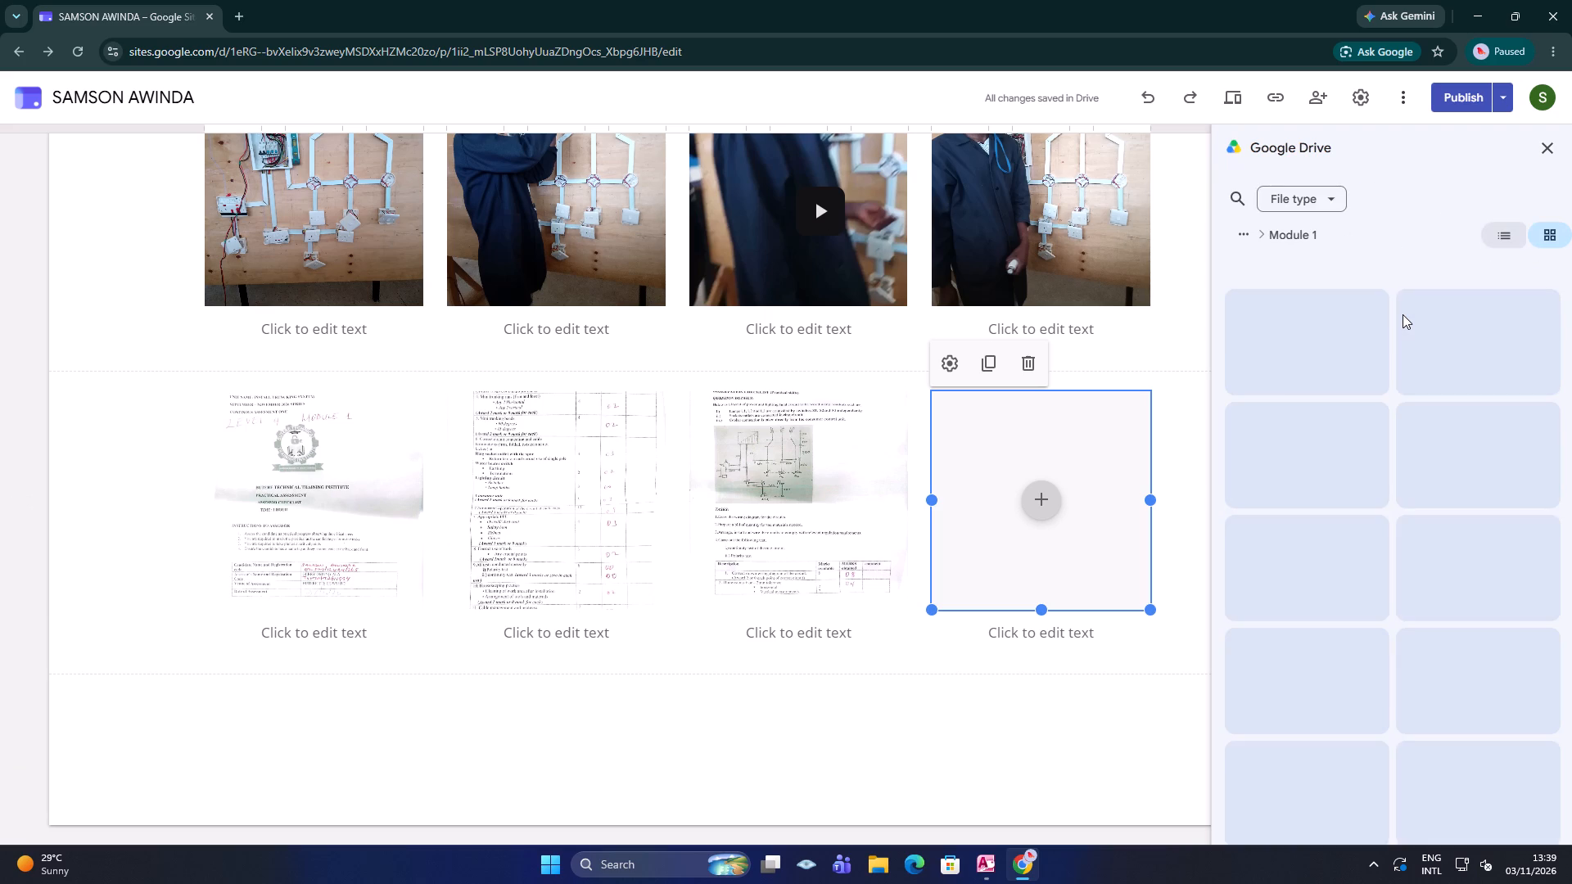
double_click(1403, 348)
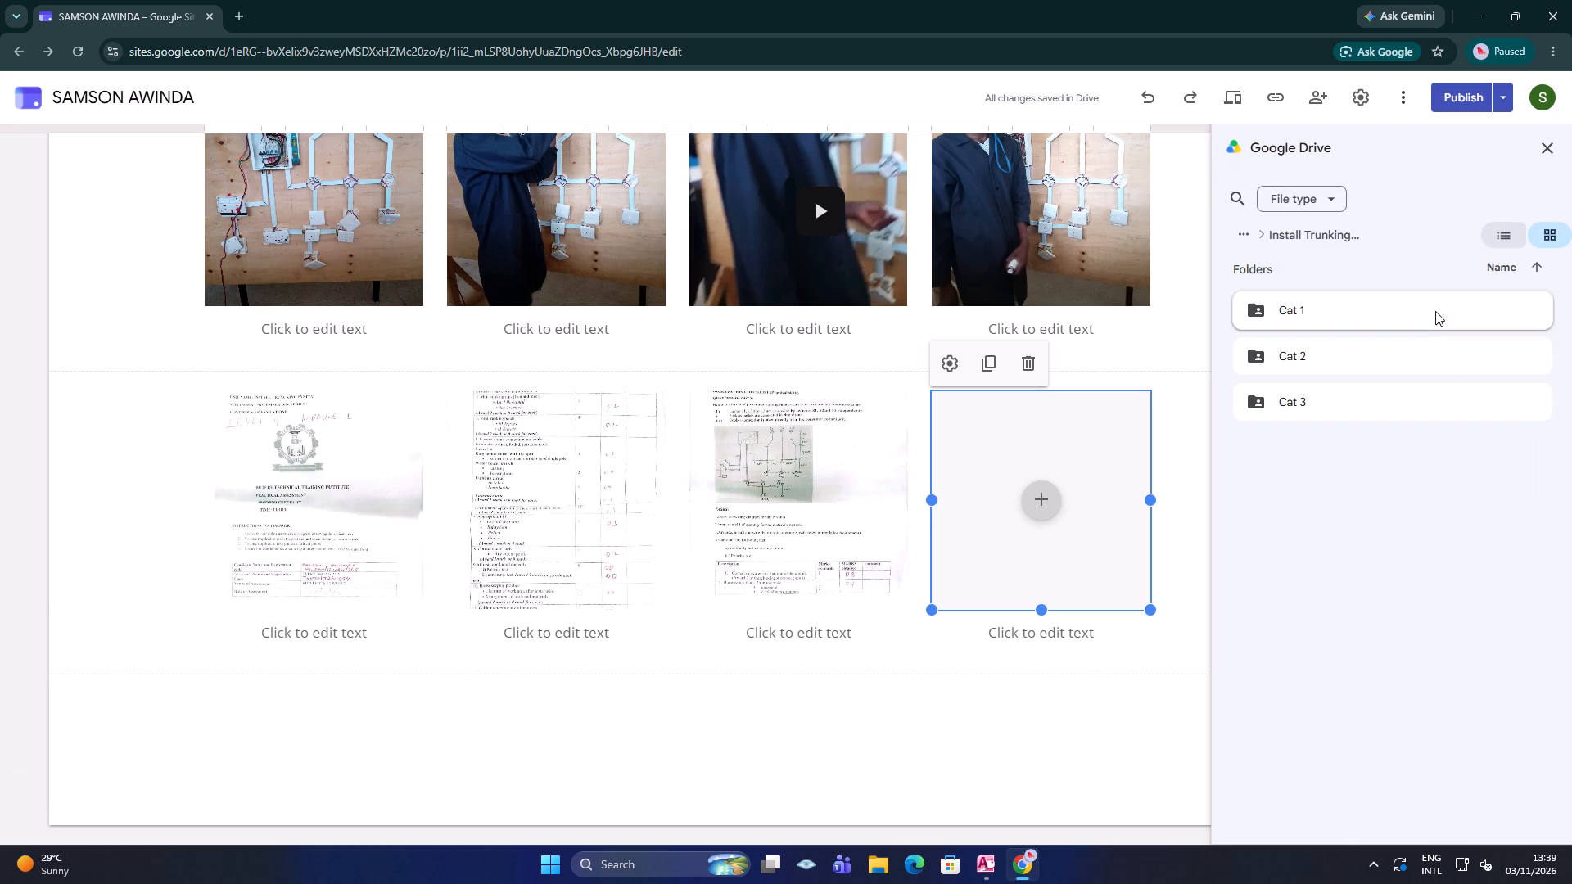
double_click(1435, 309)
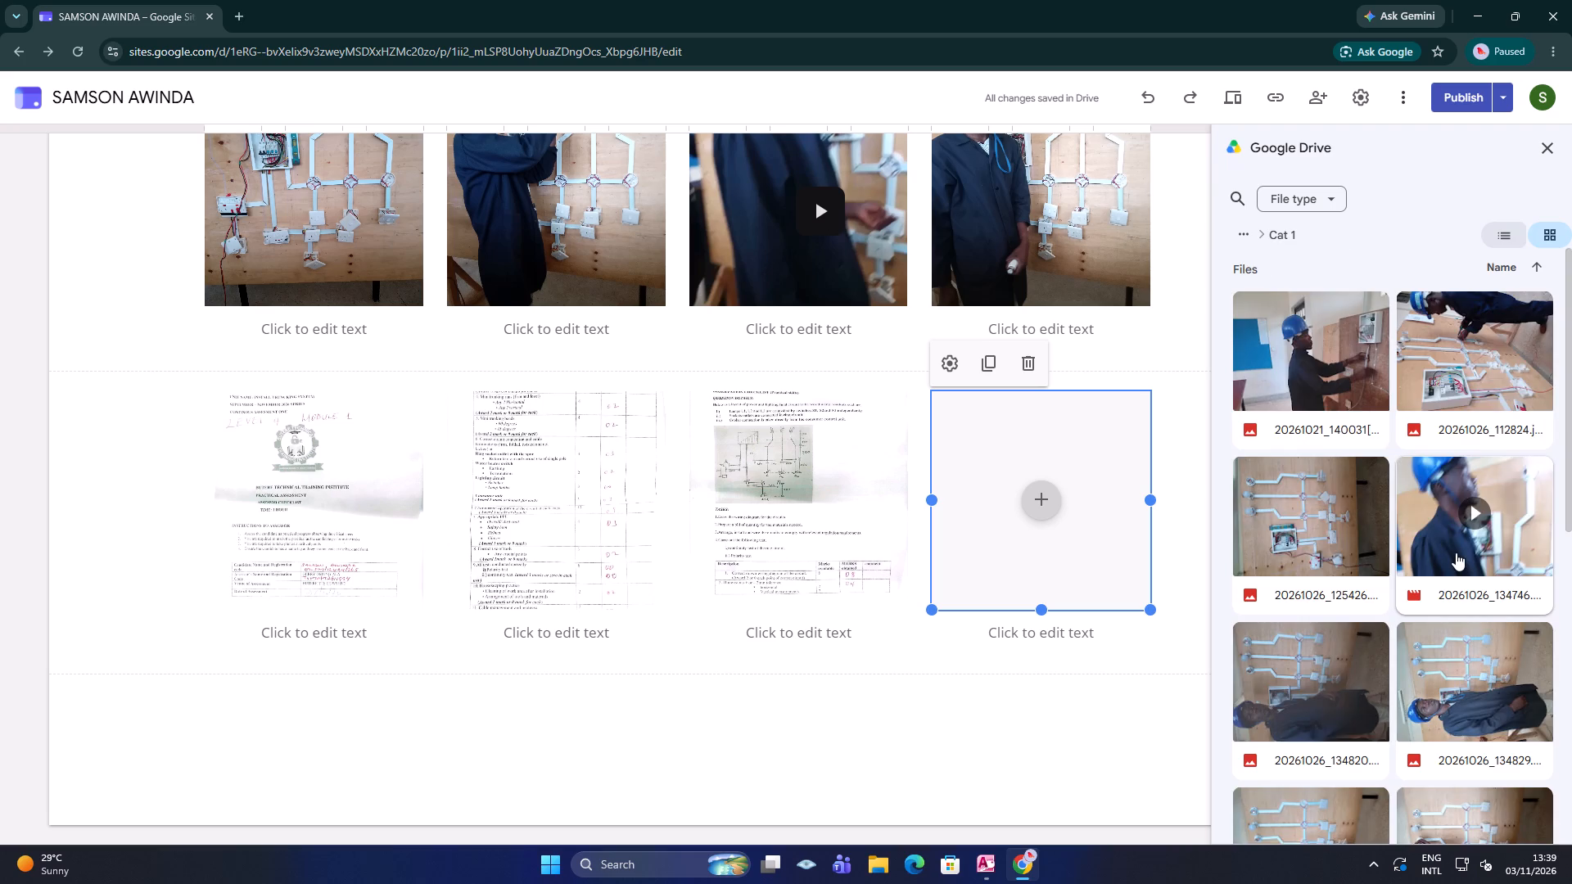
scroll(1453, 569, down, 15)
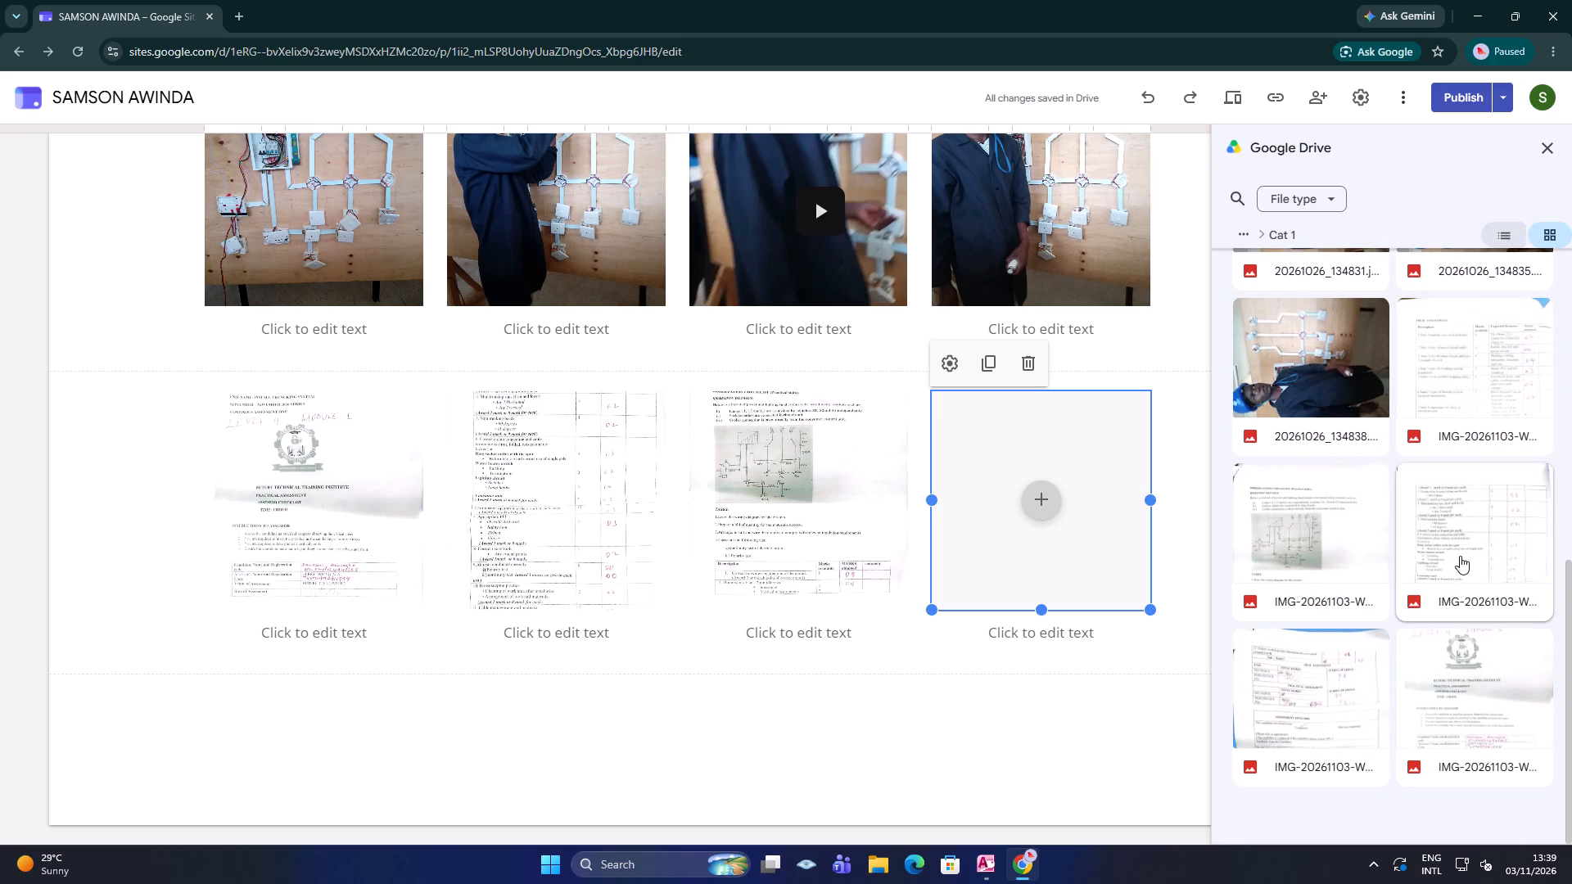
double_click(1517, 380)
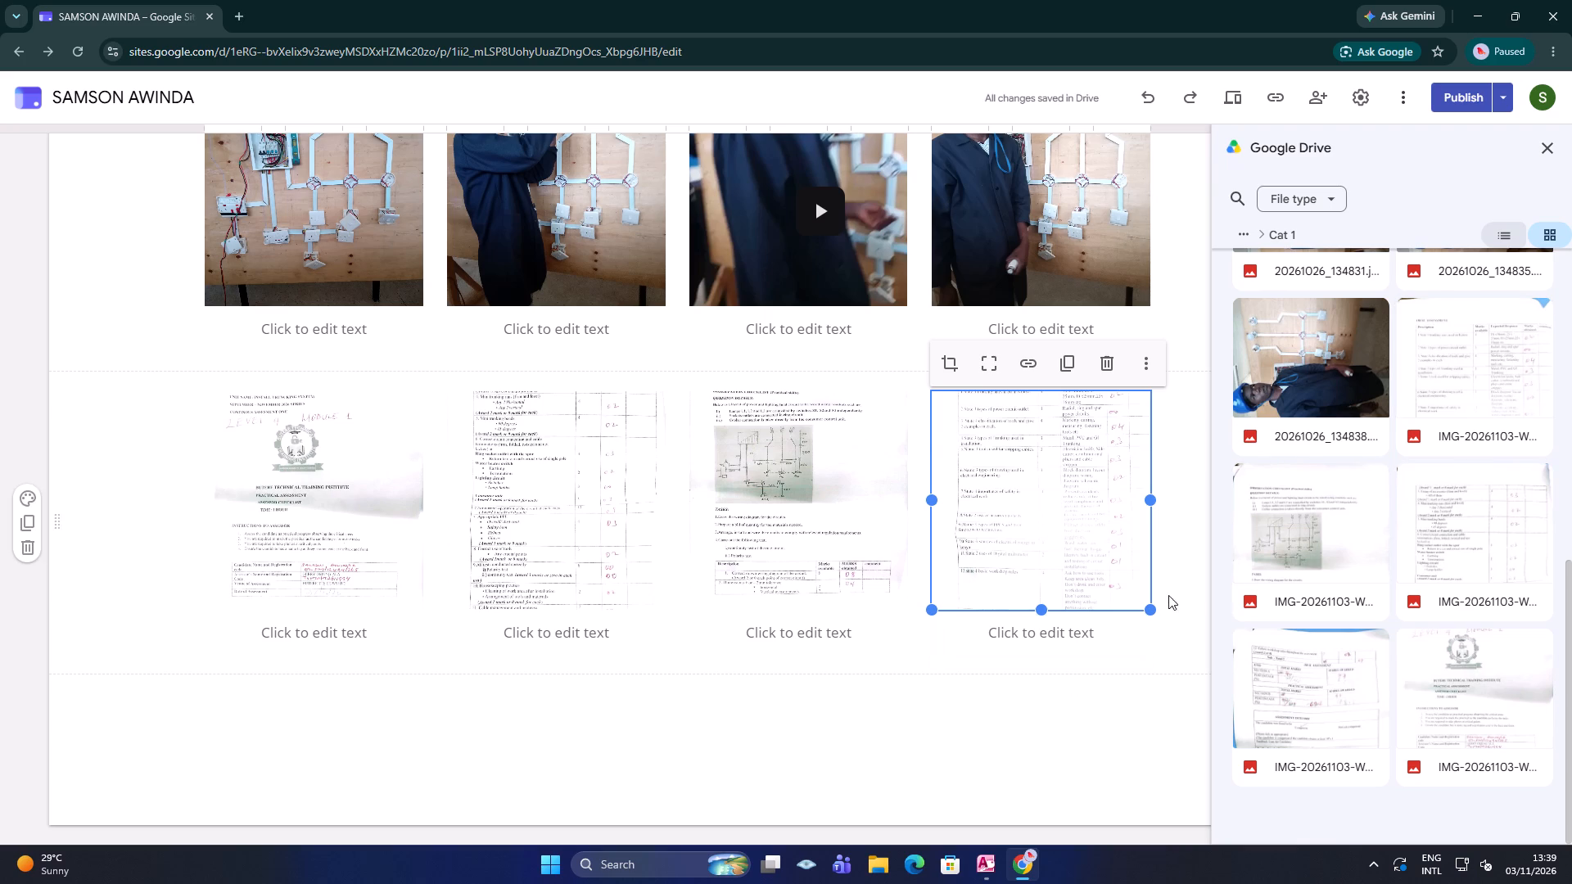
Insert a third four-column content block with image placeholders and captions below the row of assessment scans.
click(1557, 140)
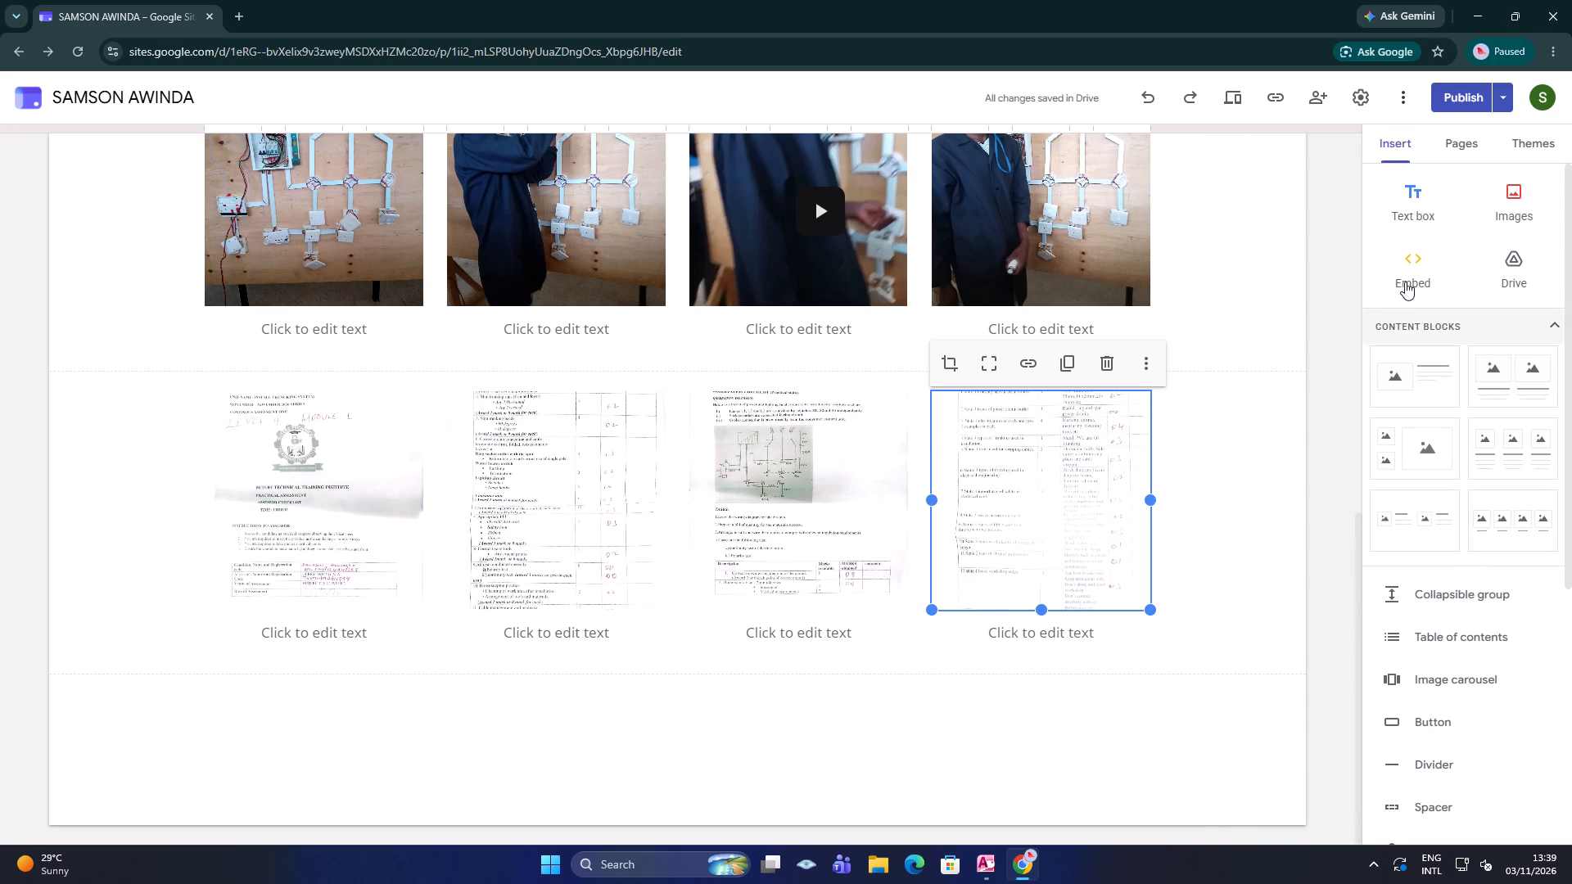
click(1518, 518)
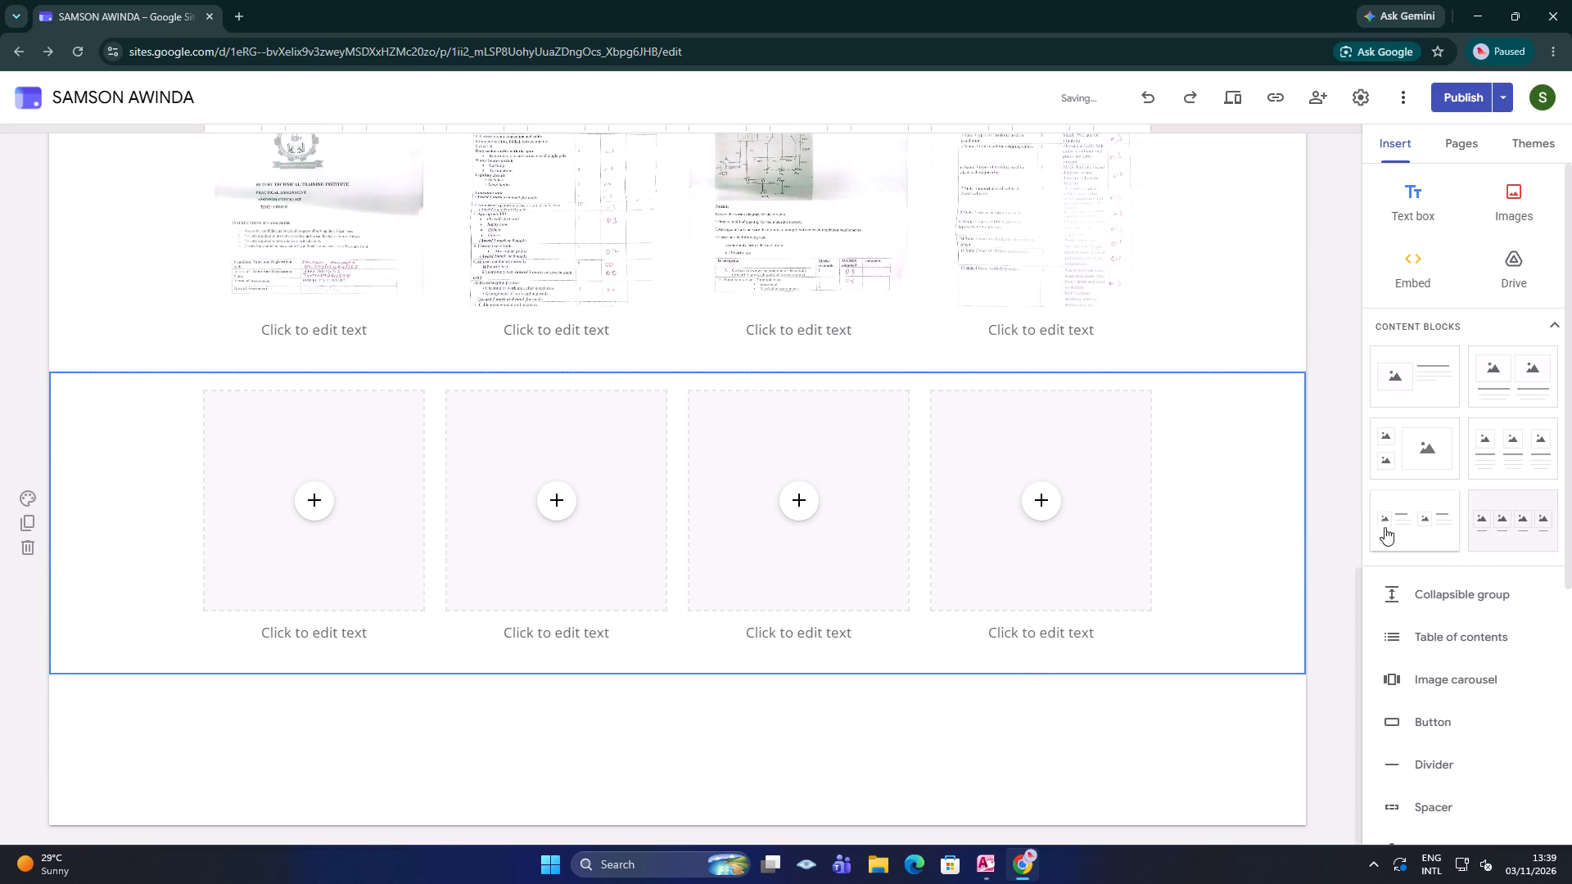
Fill the third block's first placeholder with the IMG-20261103 scan of the assessment summary tables from Install Trunking system > Cat 1 in Drive.
double_click(317, 504)
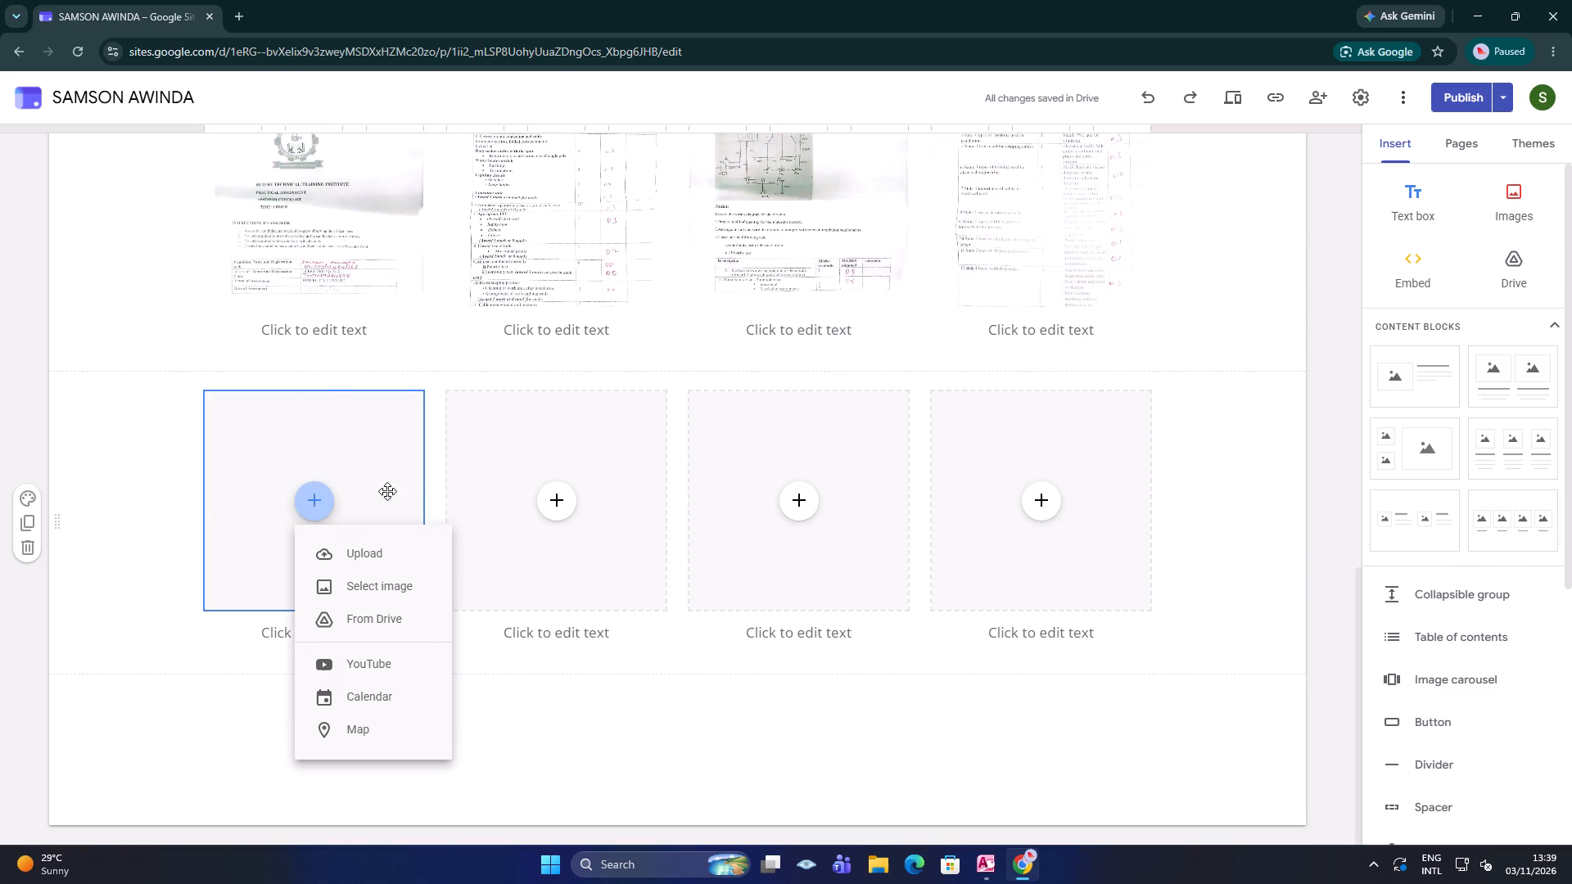
click(389, 607)
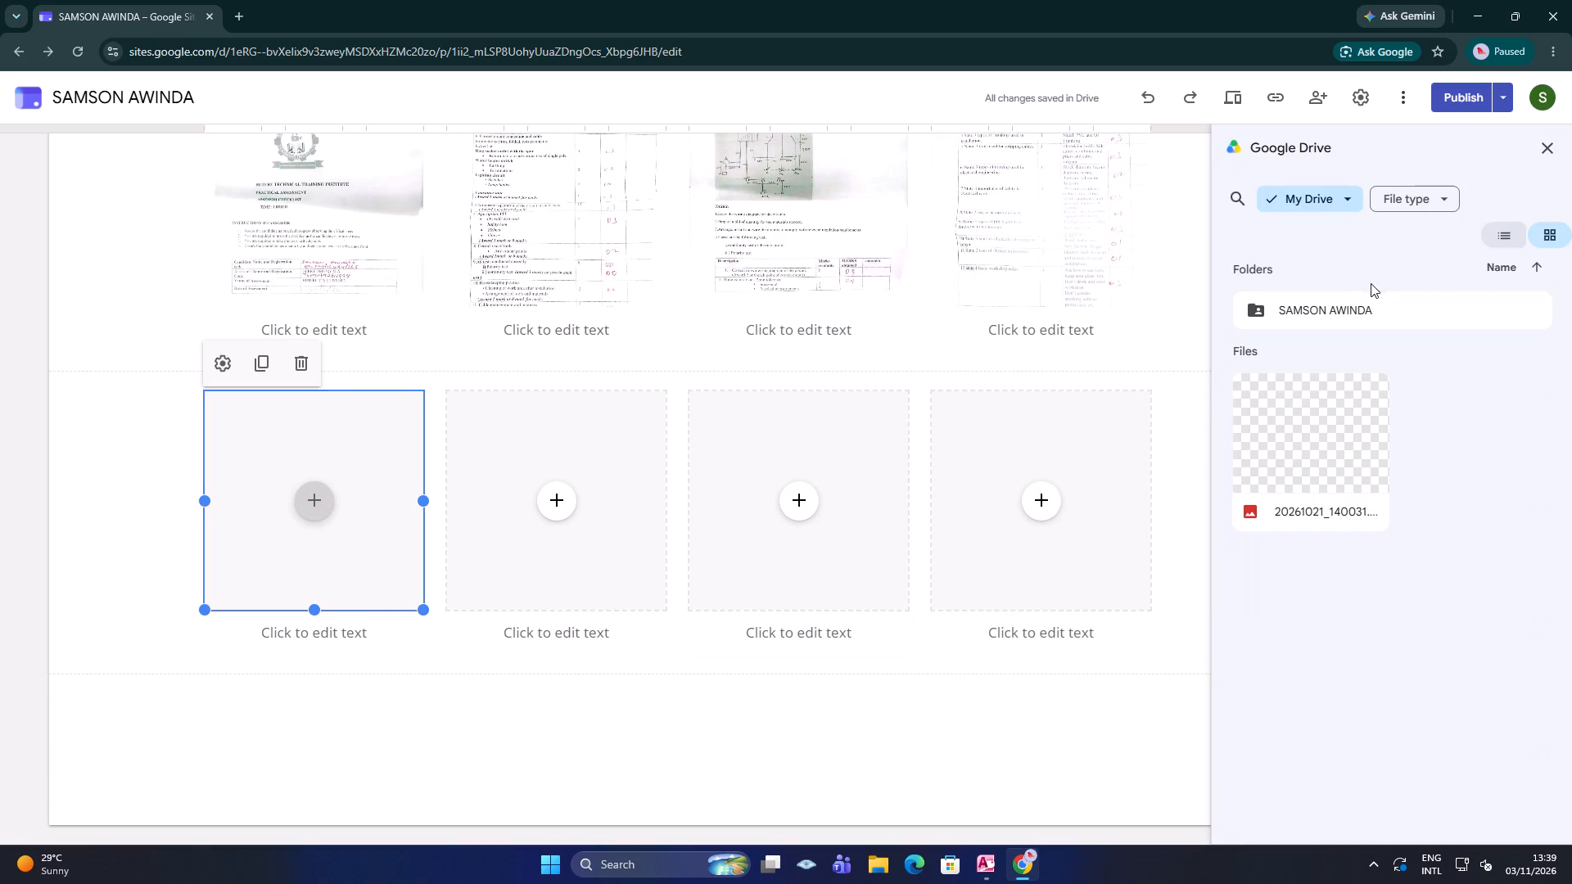
double_click(1365, 309)
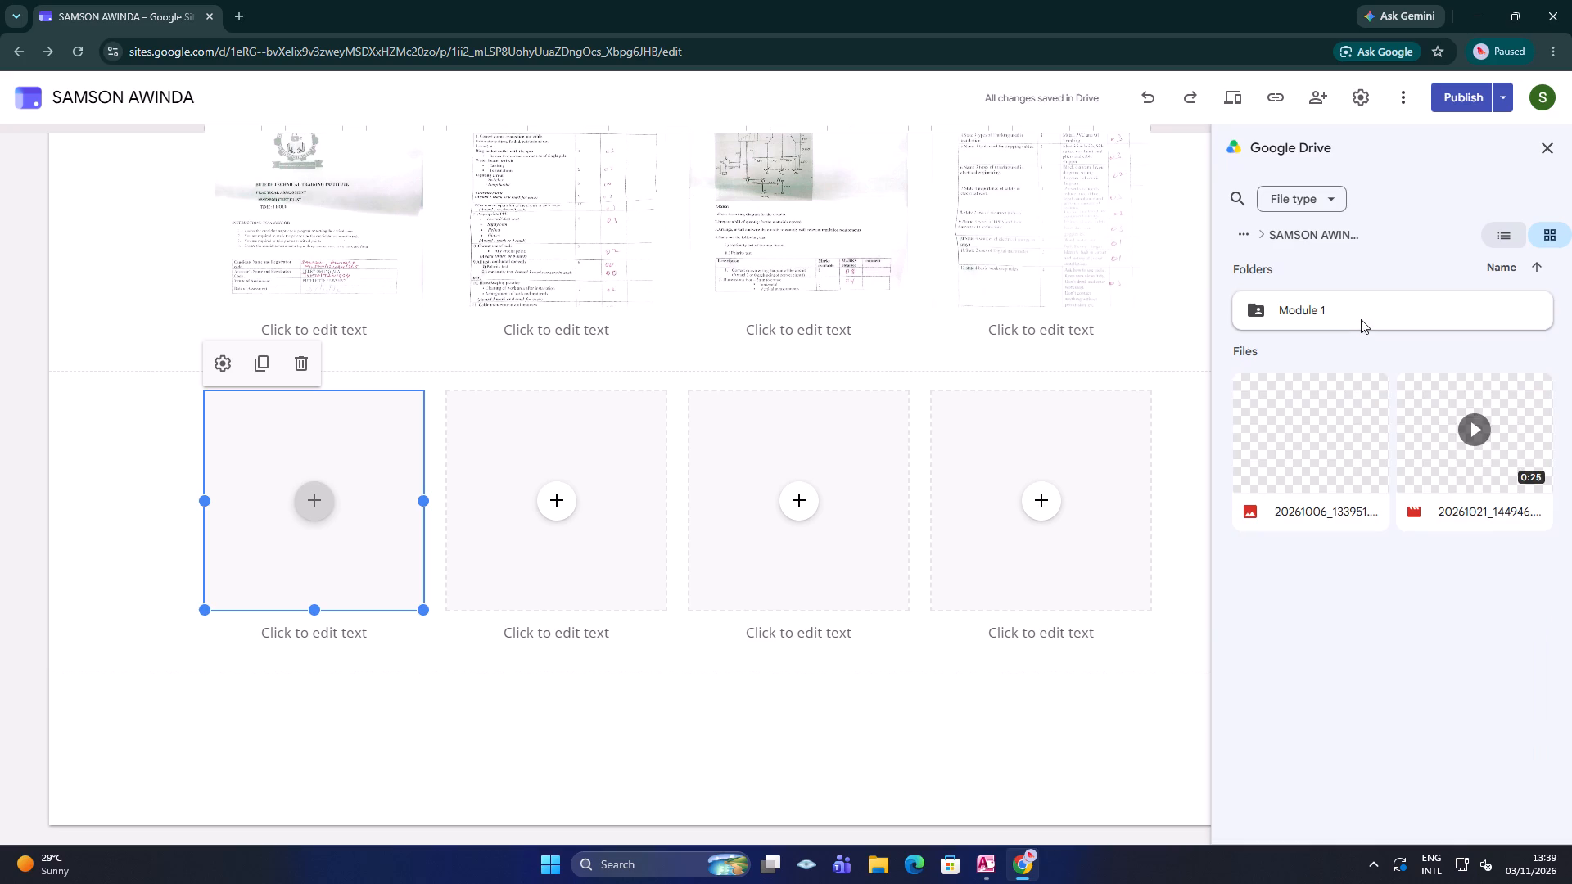
double_click(1361, 319)
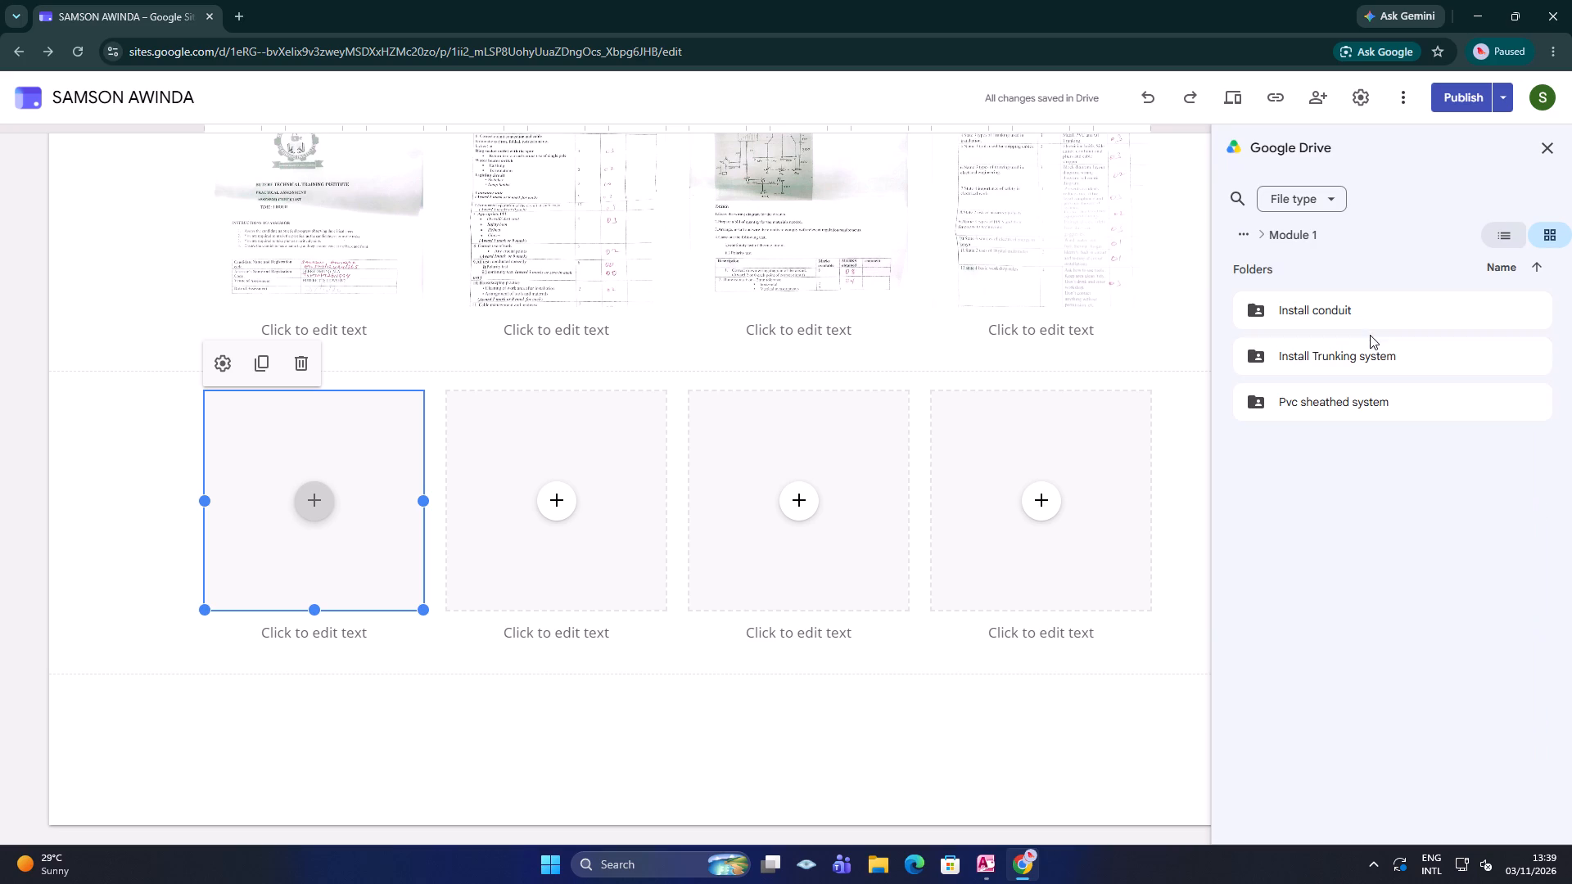
double_click(1368, 355)
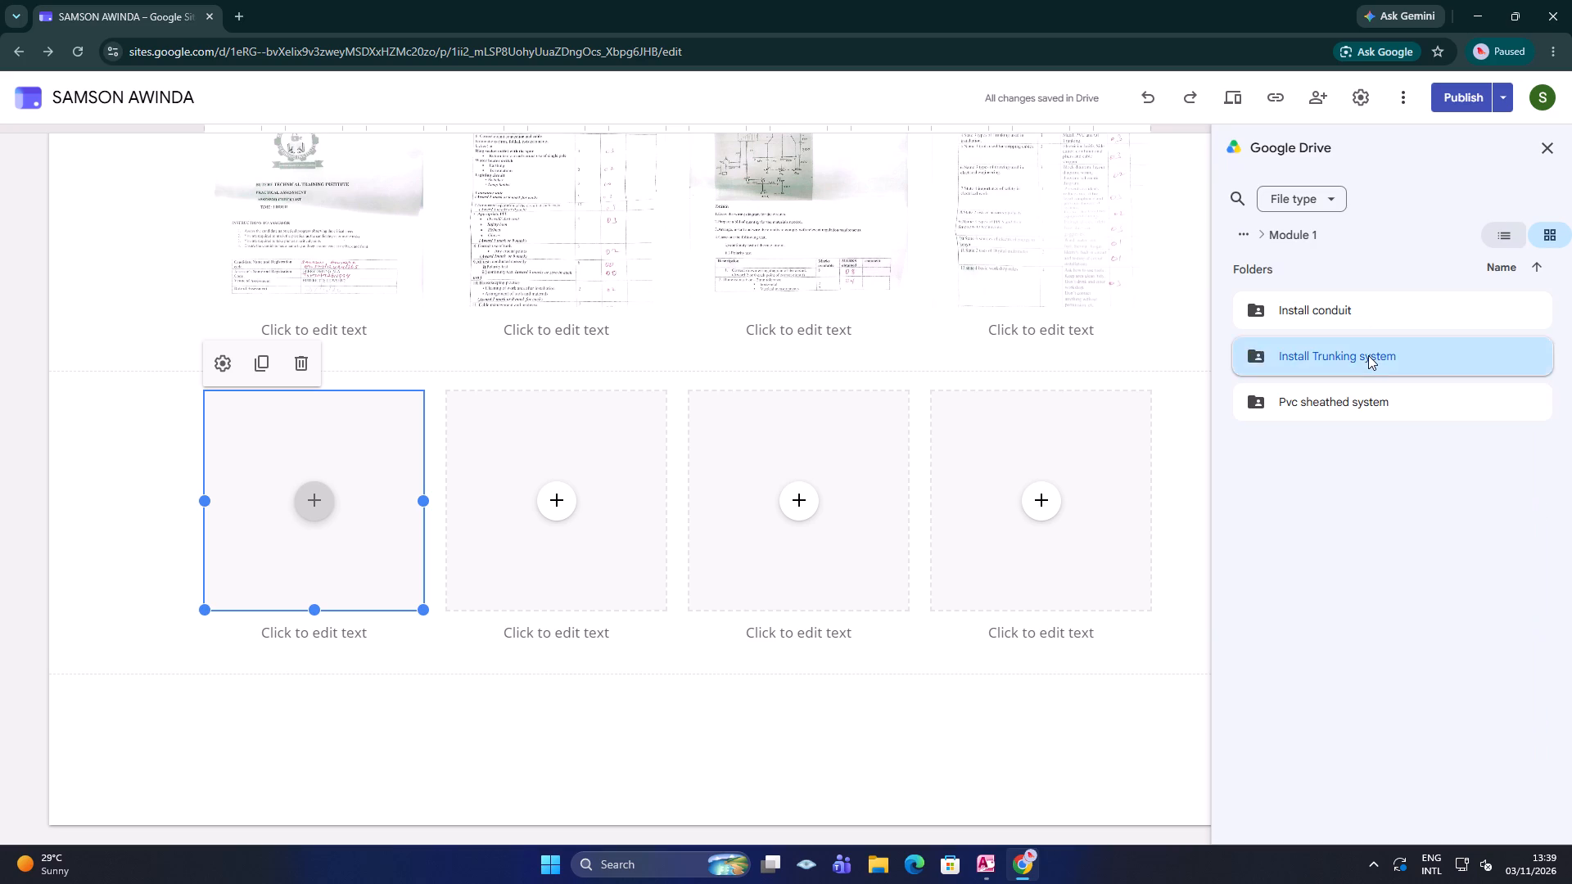
double_click(1389, 316)
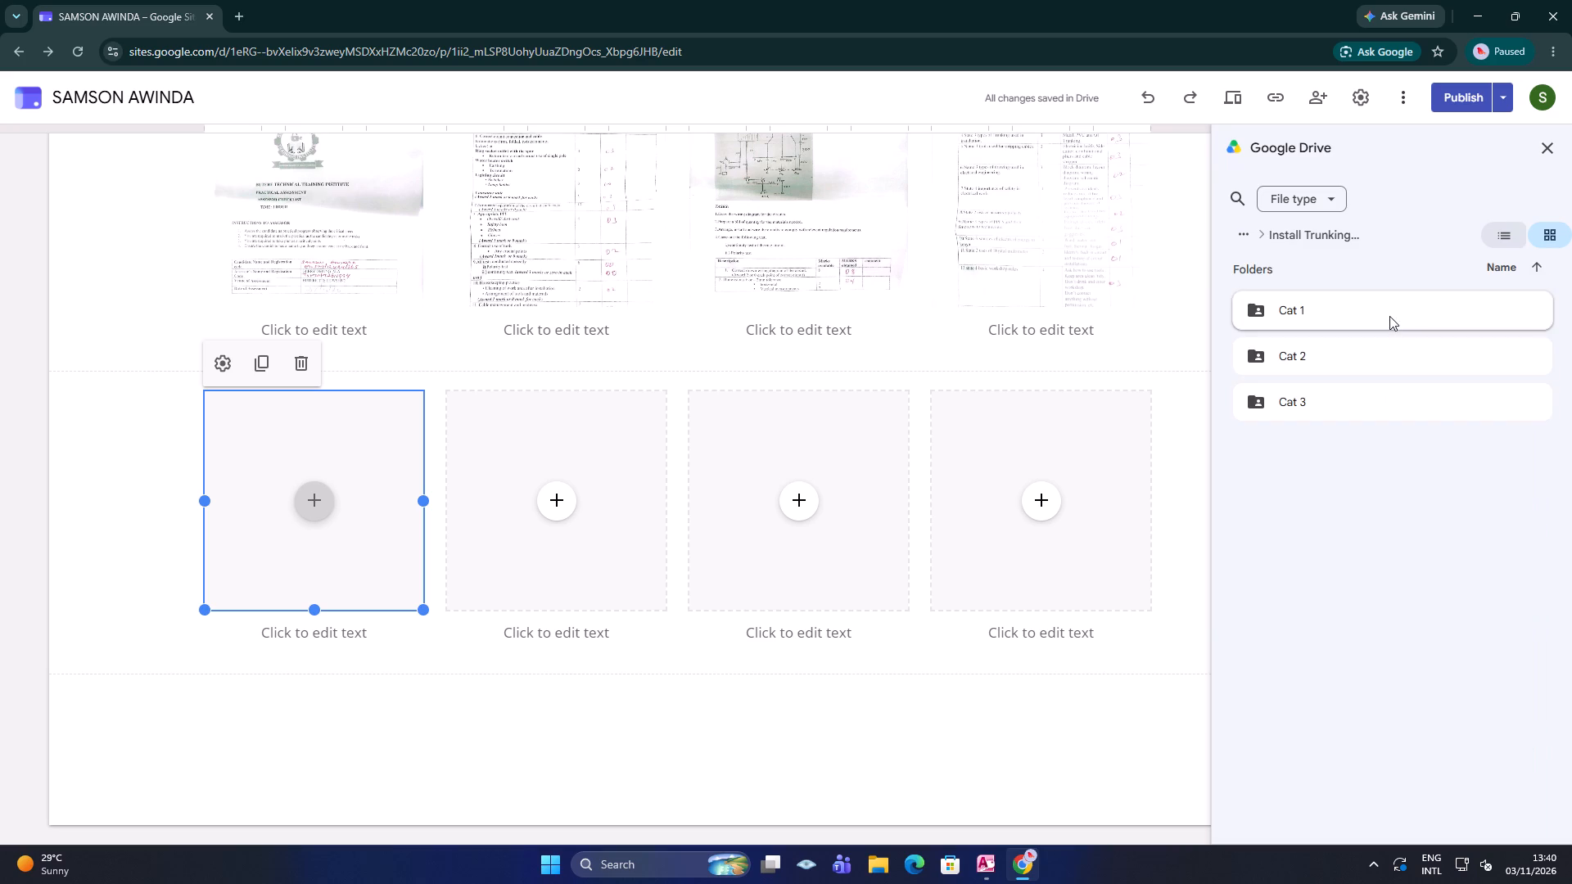
scroll(1348, 435, down, 10)
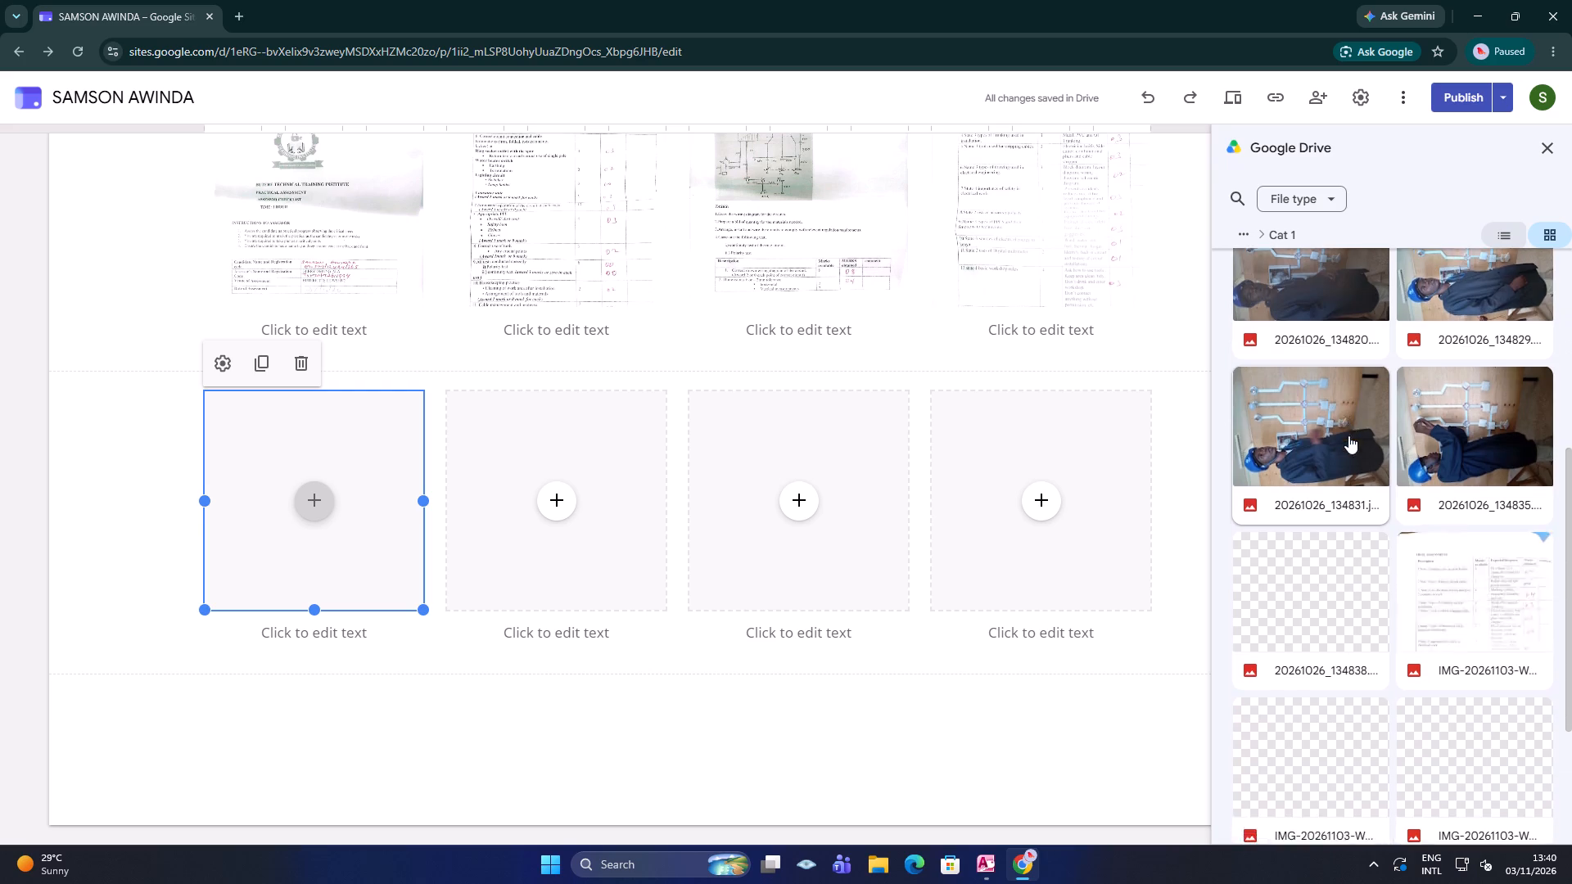
scroll(1348, 435, down, 8)
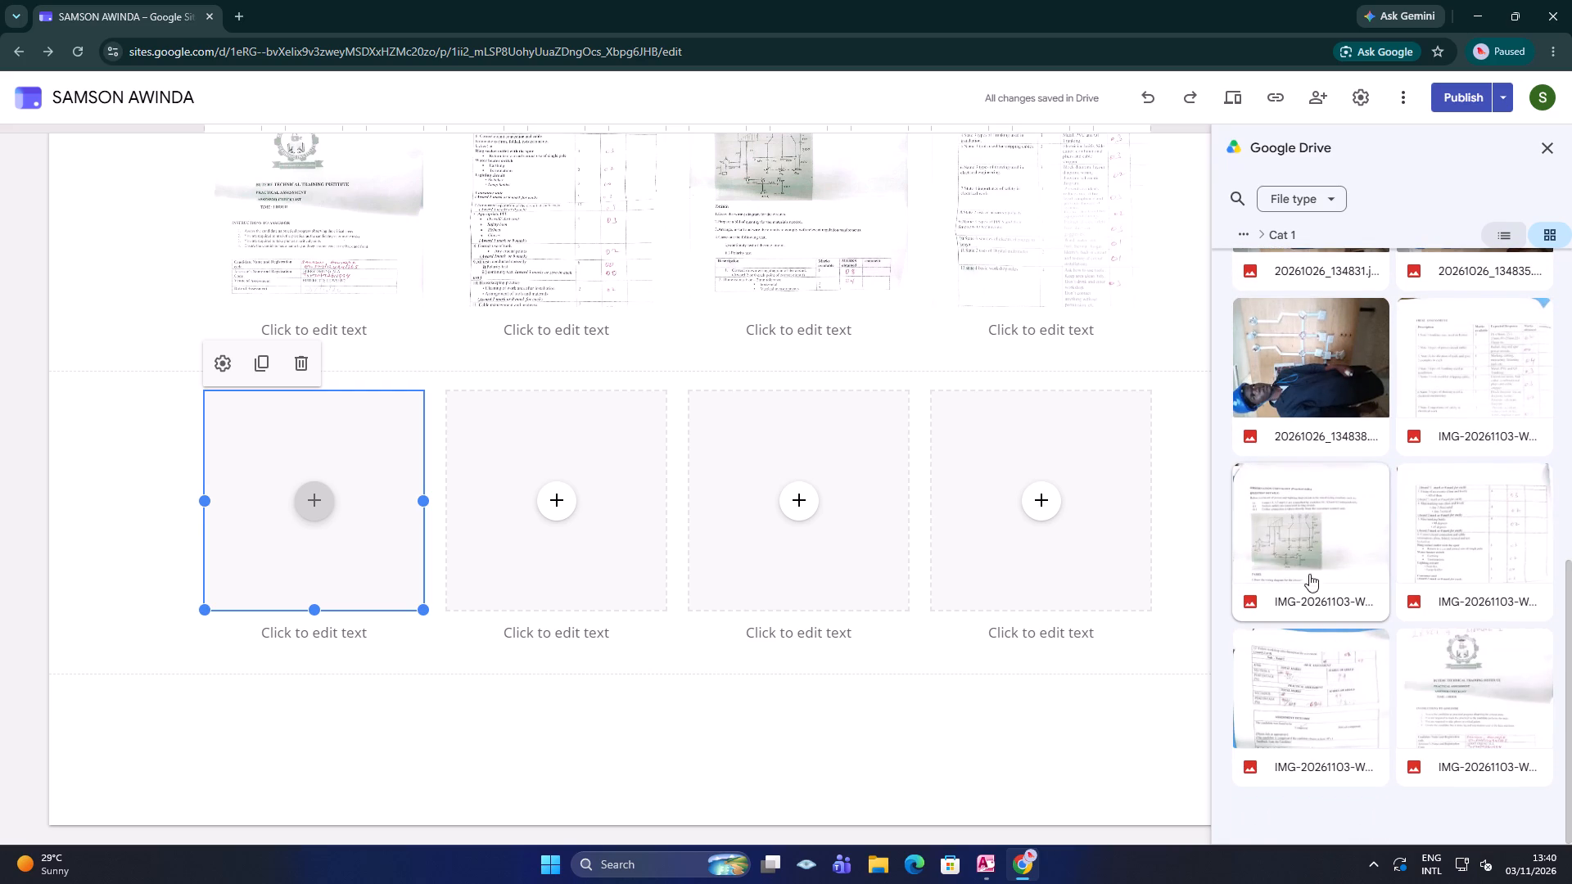
double_click(1323, 710)
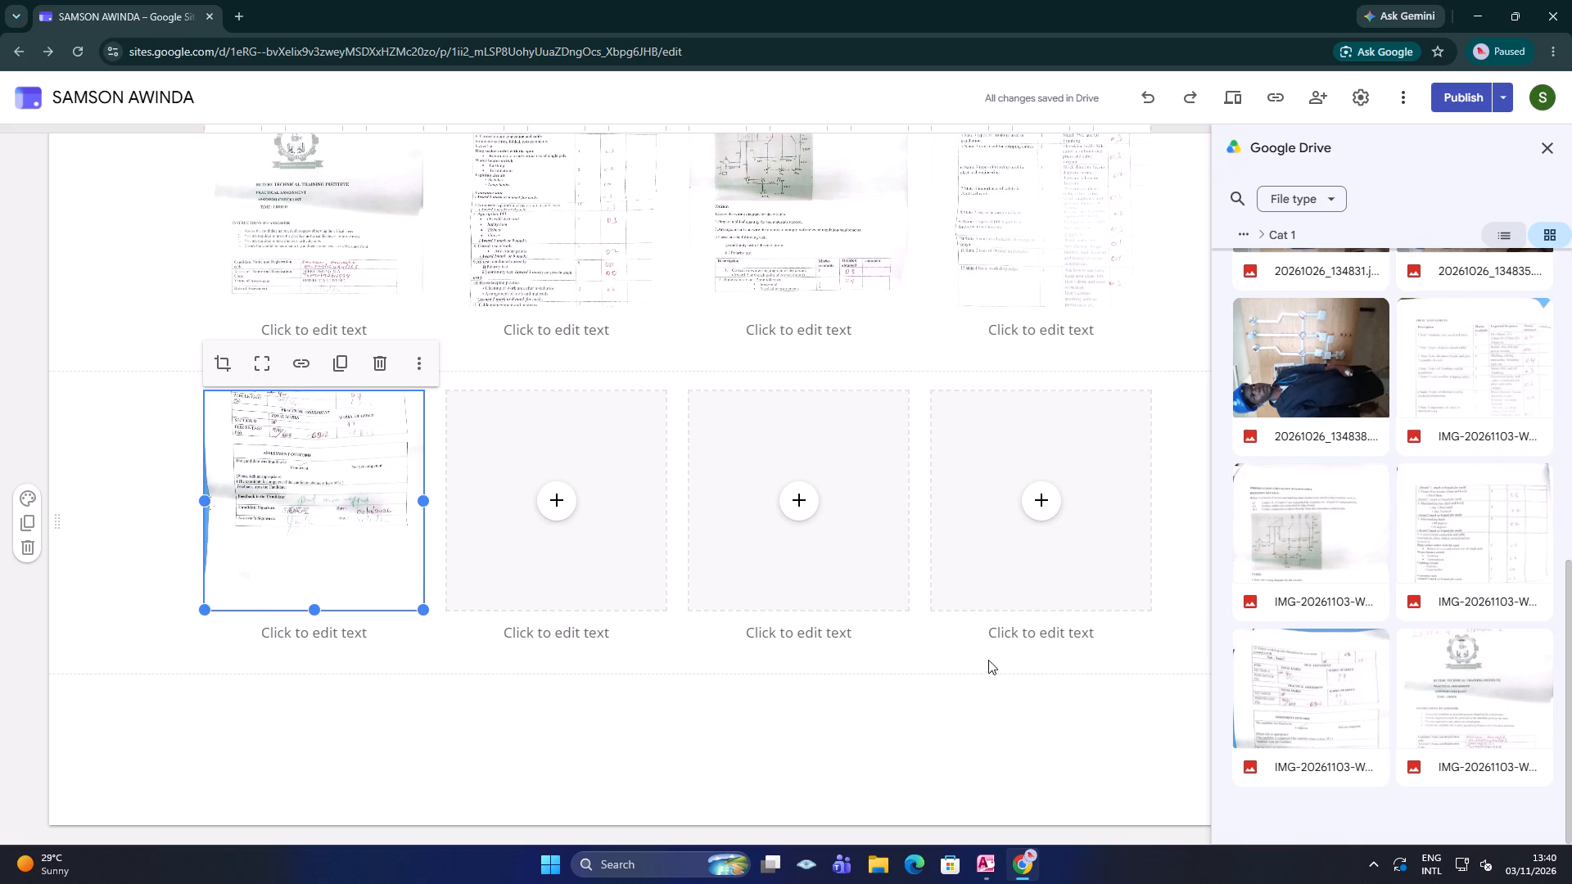
Open Google Drive in a new browser tab and go to the student's Module 1 > Install Trunking system > Cat 1 folder.
scroll(911, 611, up, 9)
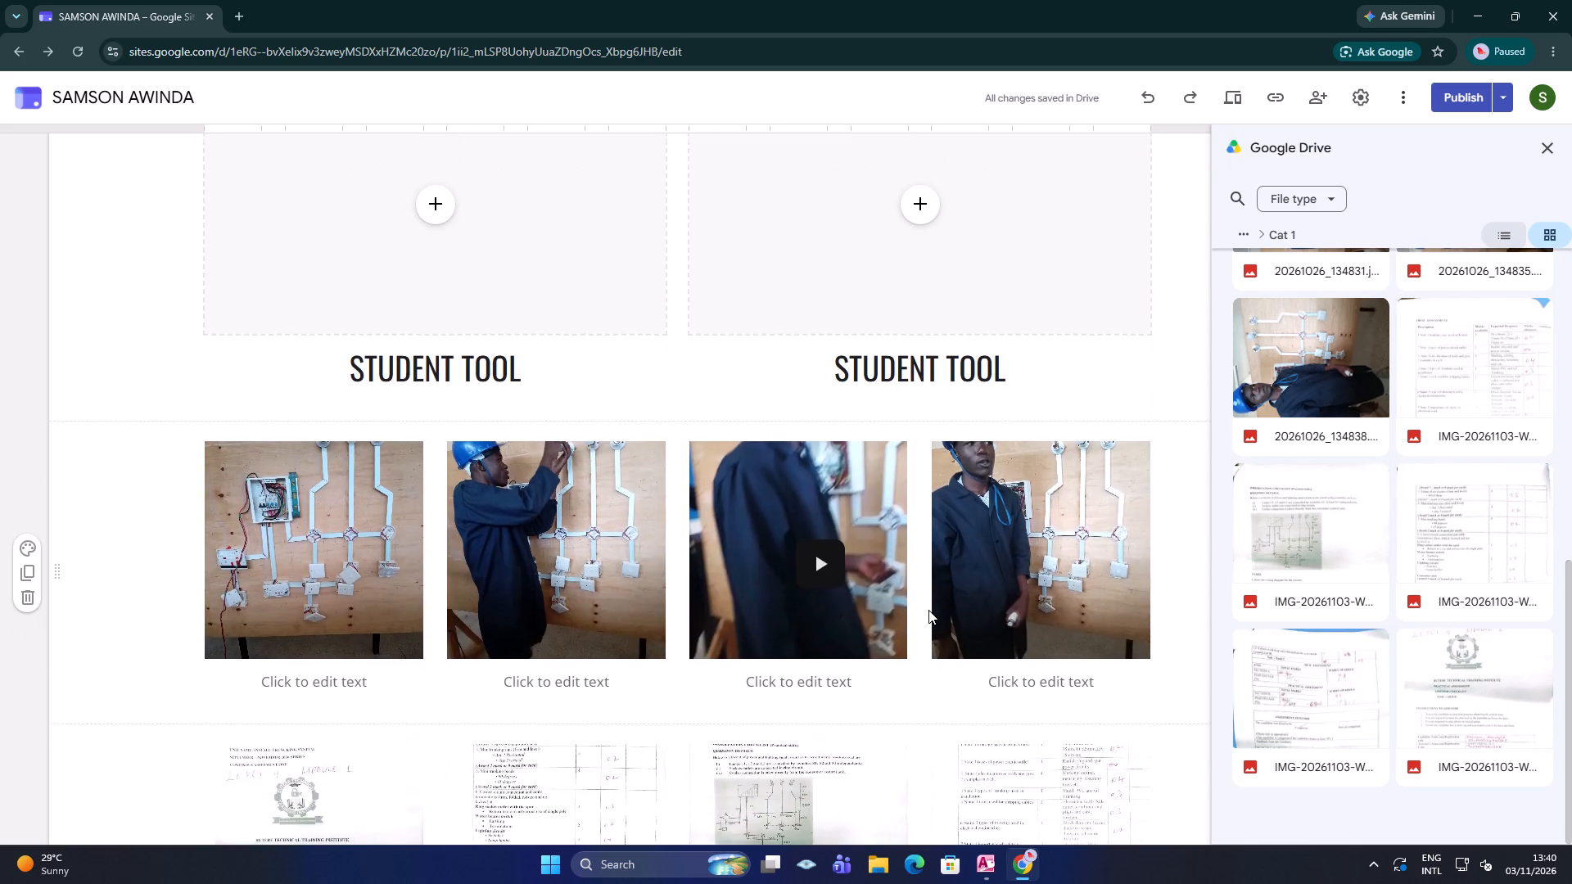
scroll(928, 610, up, 2)
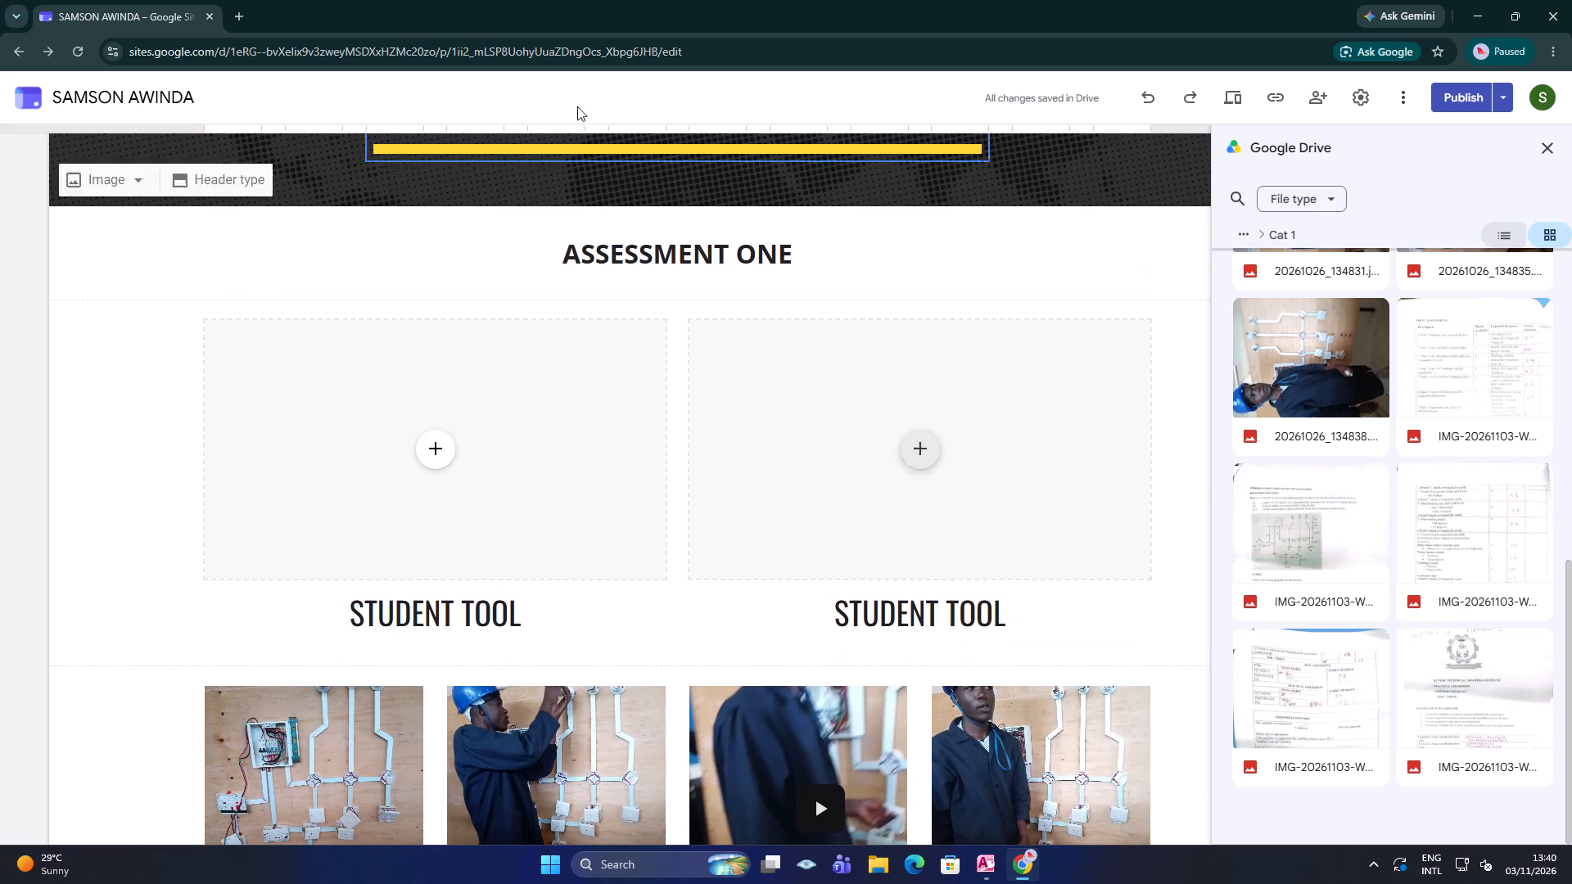
click(246, 12)
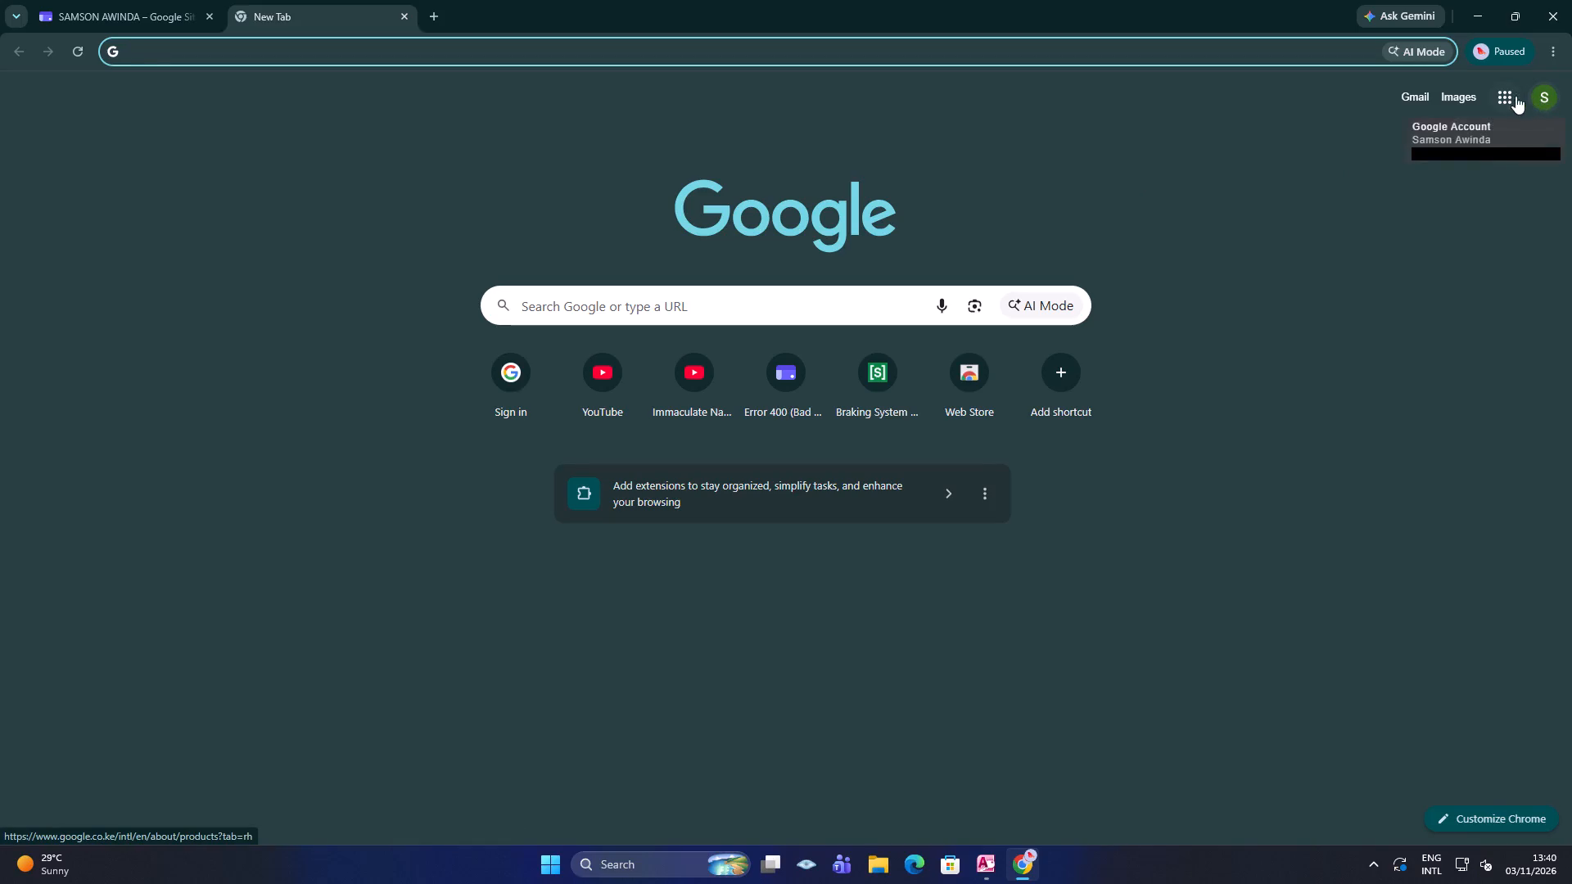
click(1505, 96)
click(1418, 211)
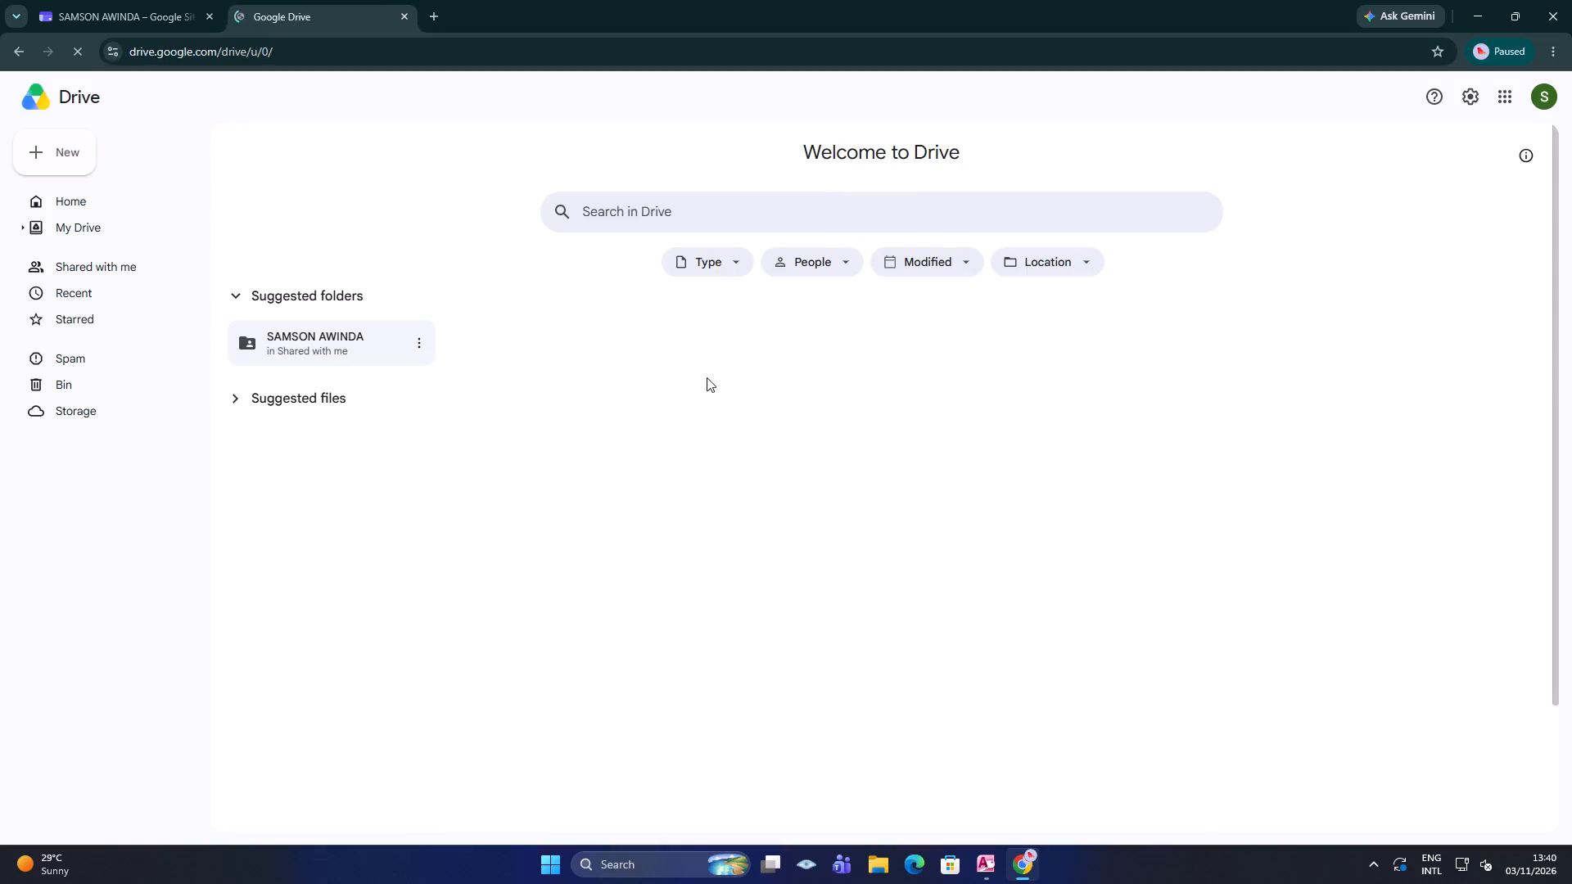
double_click(387, 345)
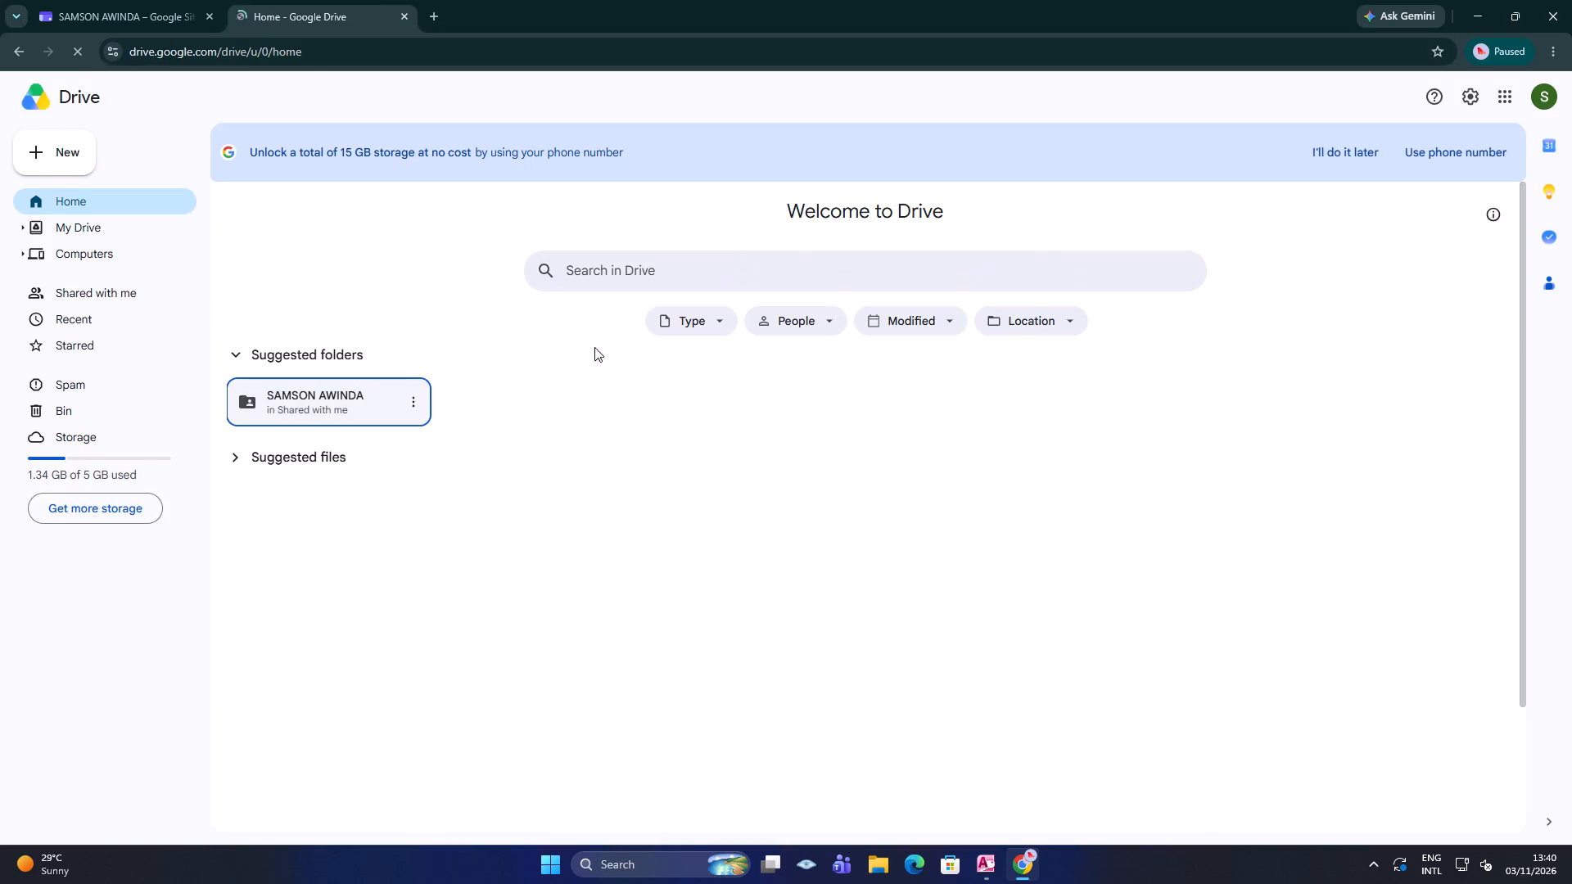
double_click(348, 393)
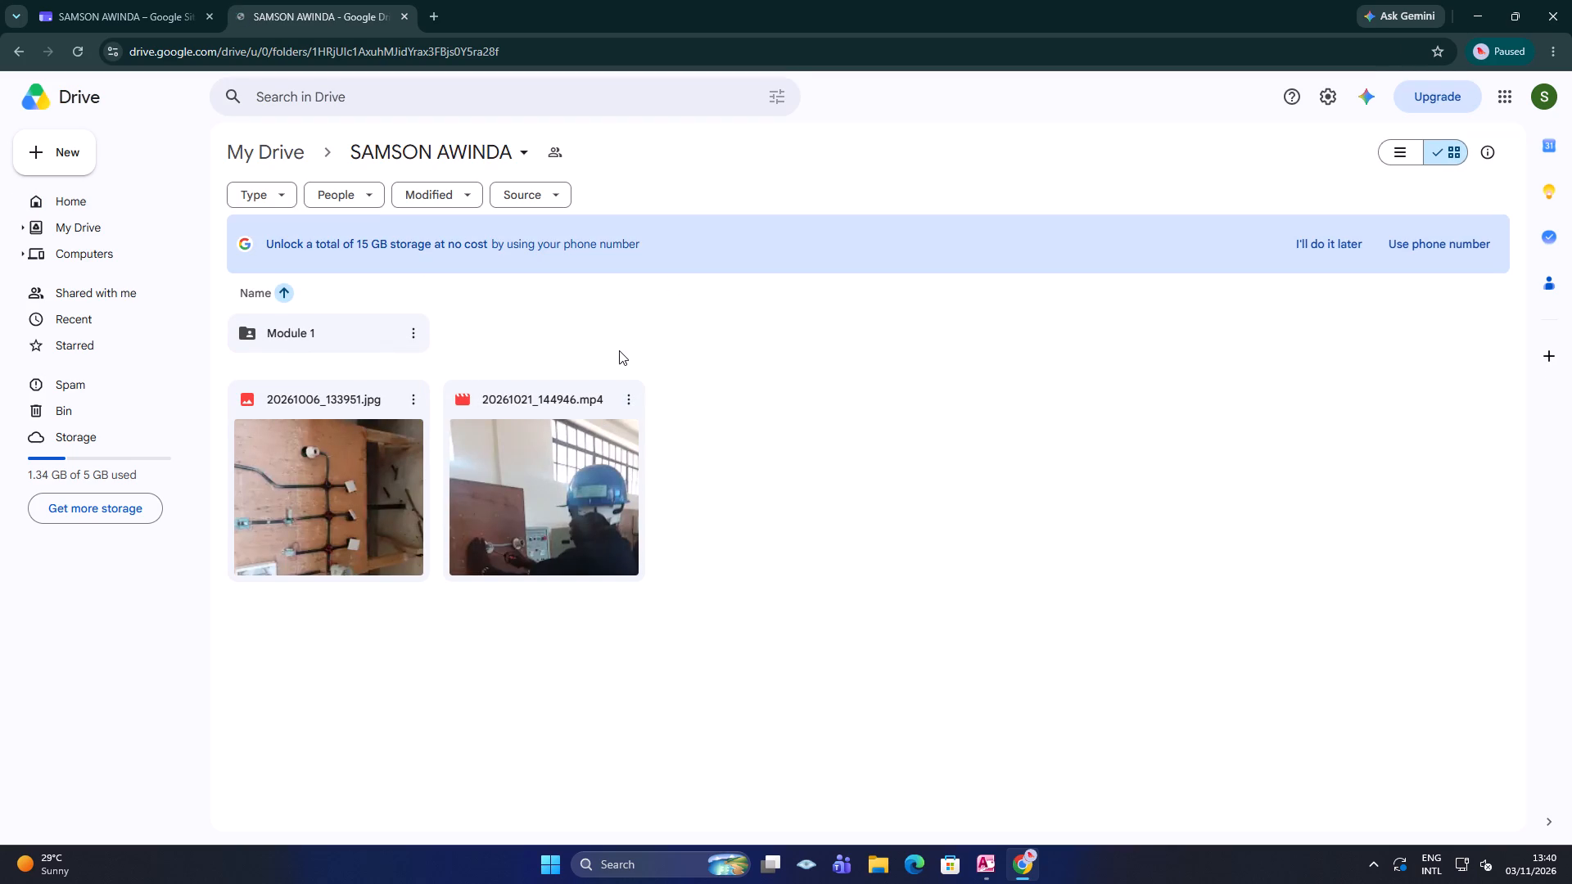
double_click(373, 331)
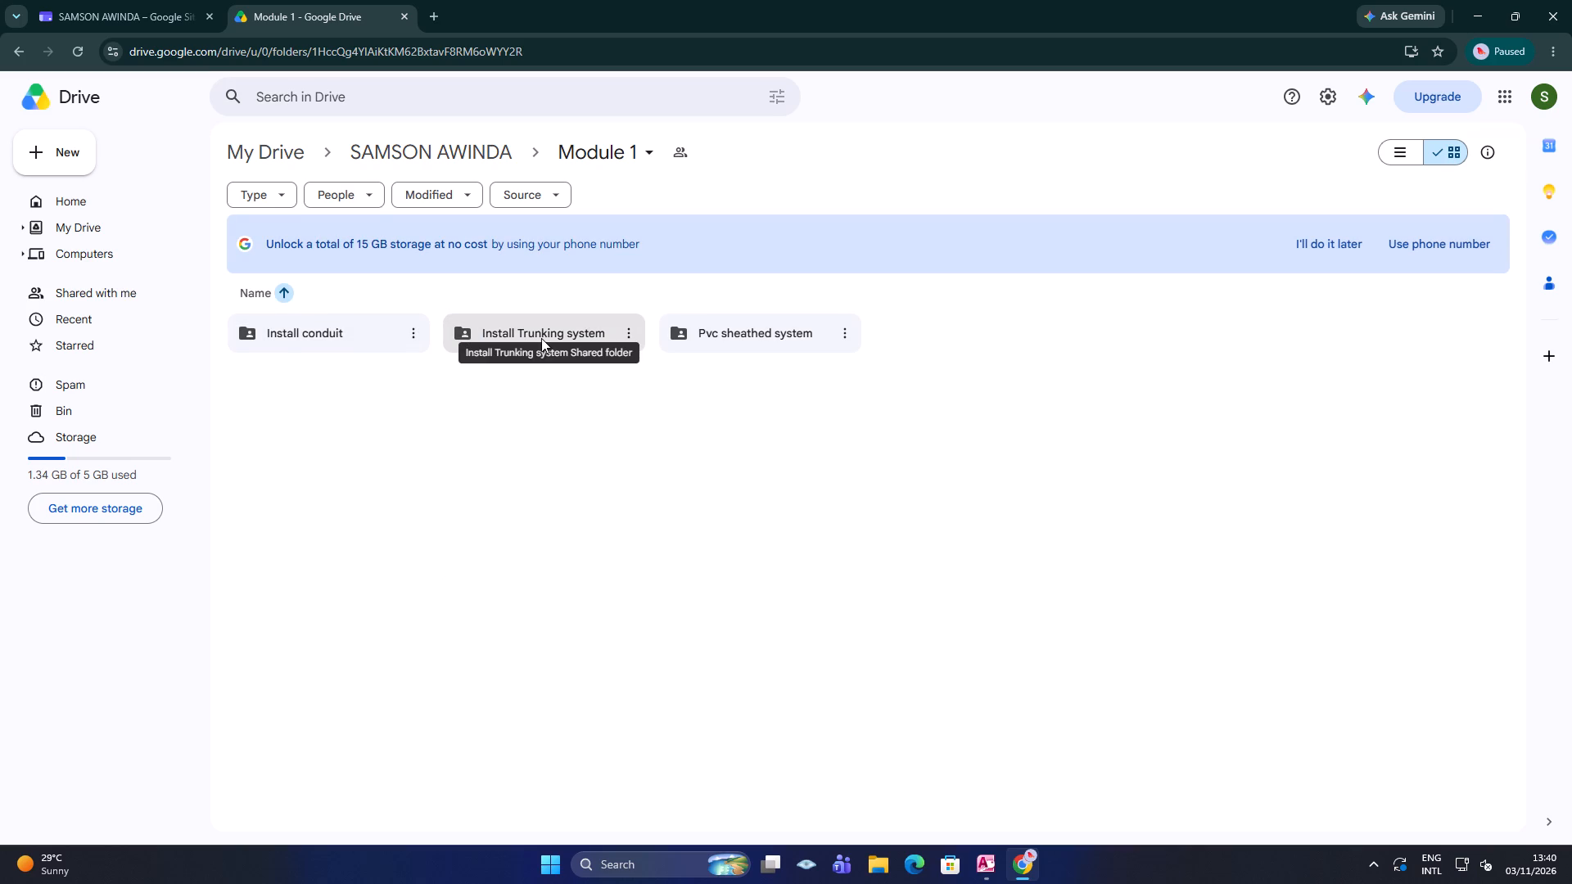
double_click(541, 338)
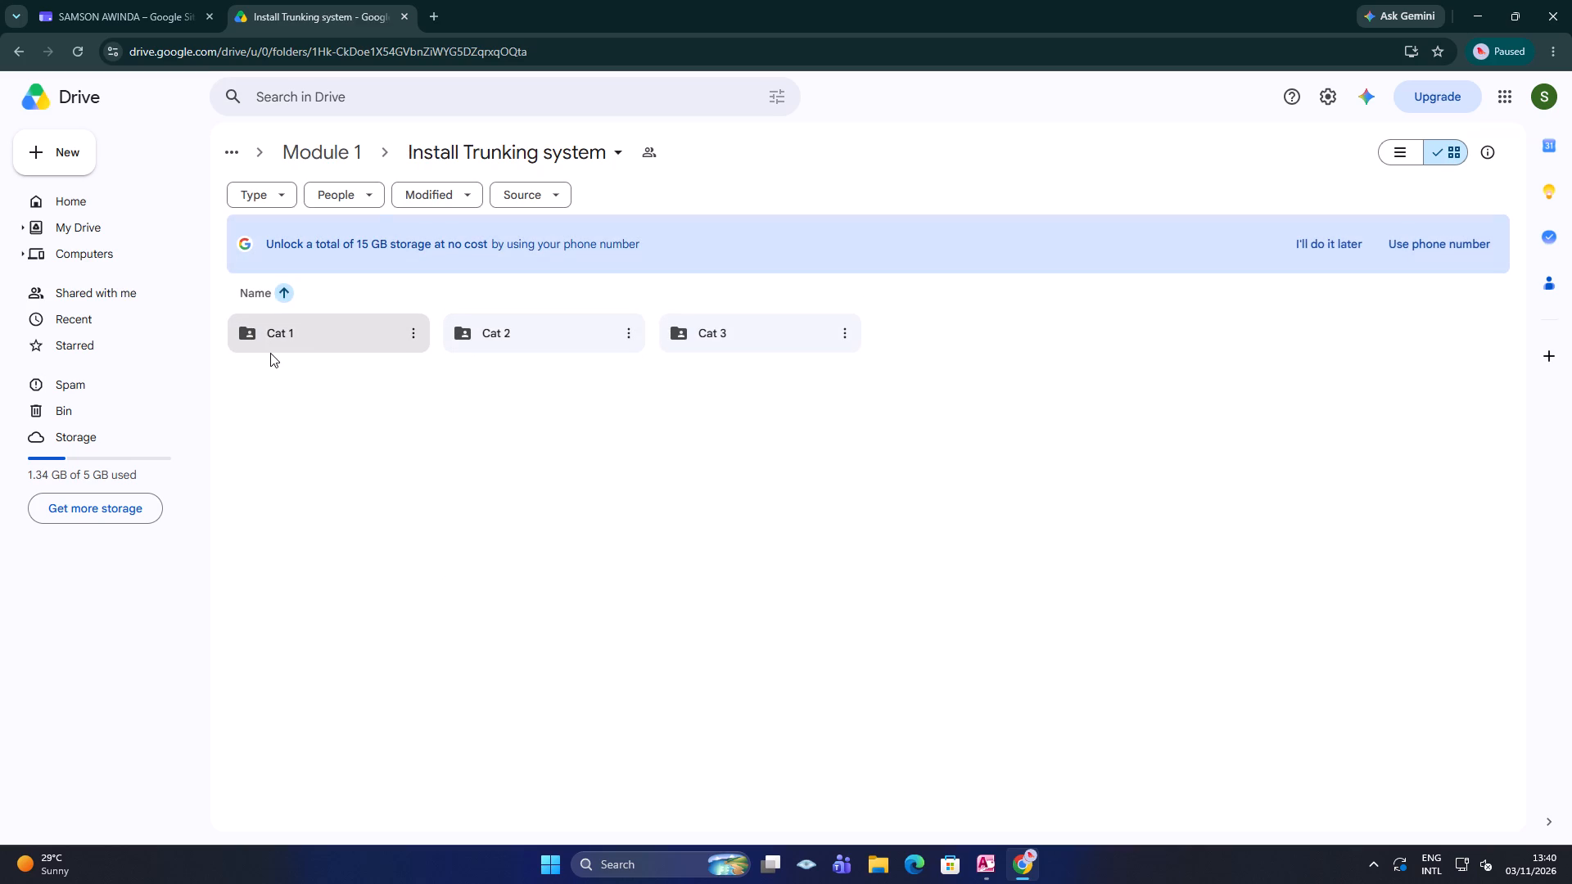
double_click(299, 327)
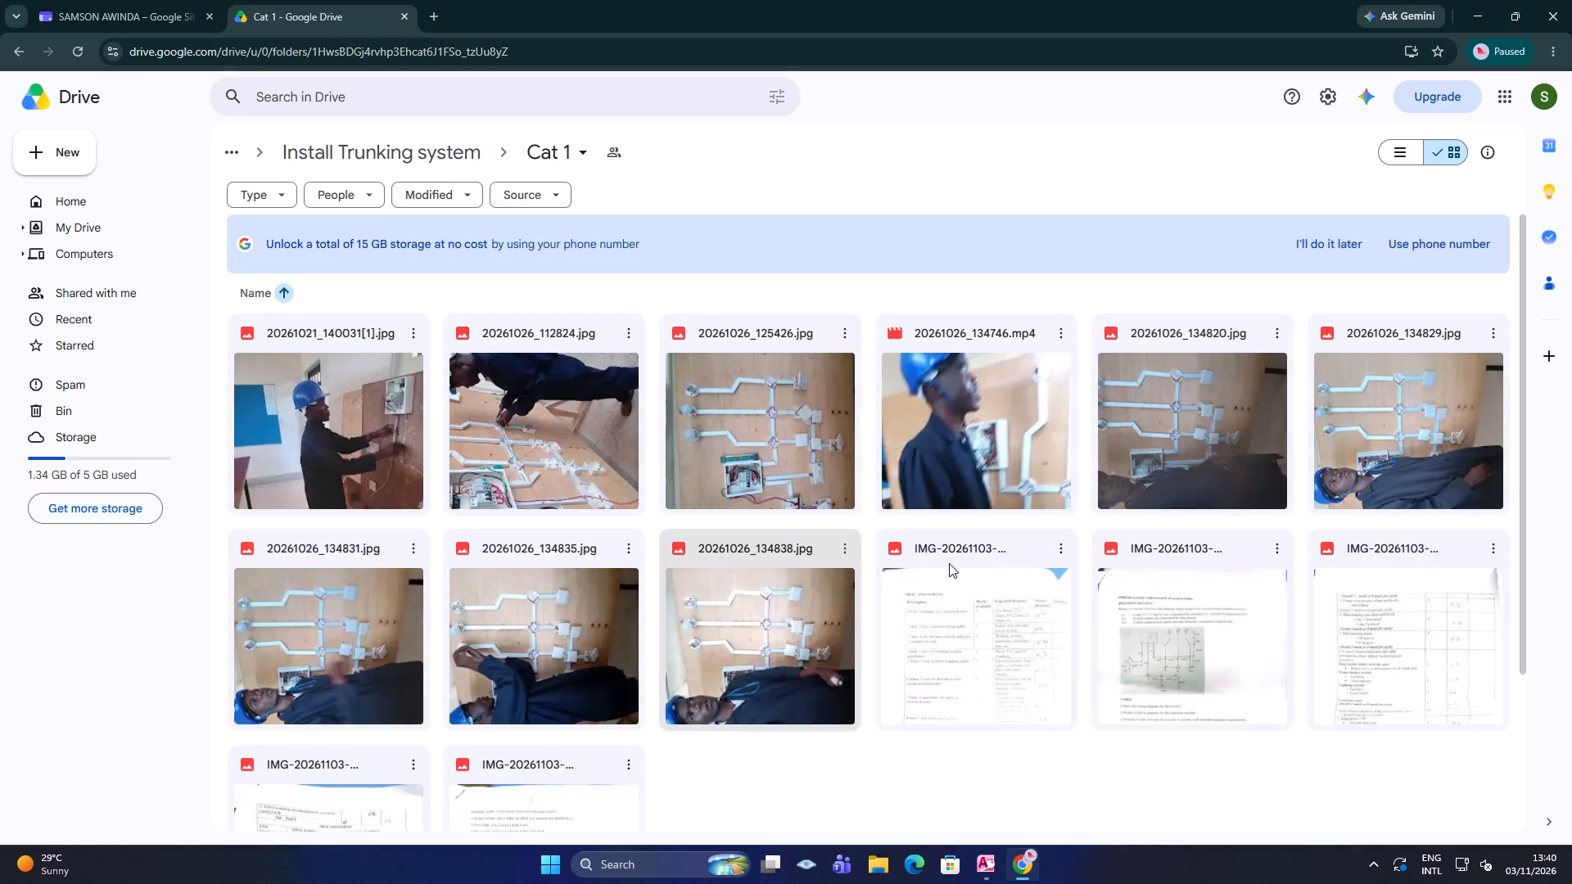
Start a file upload into the Cat 1 folder and browse to GRANT > Internal storage > Download for the files.
scroll(1145, 593, down, 8)
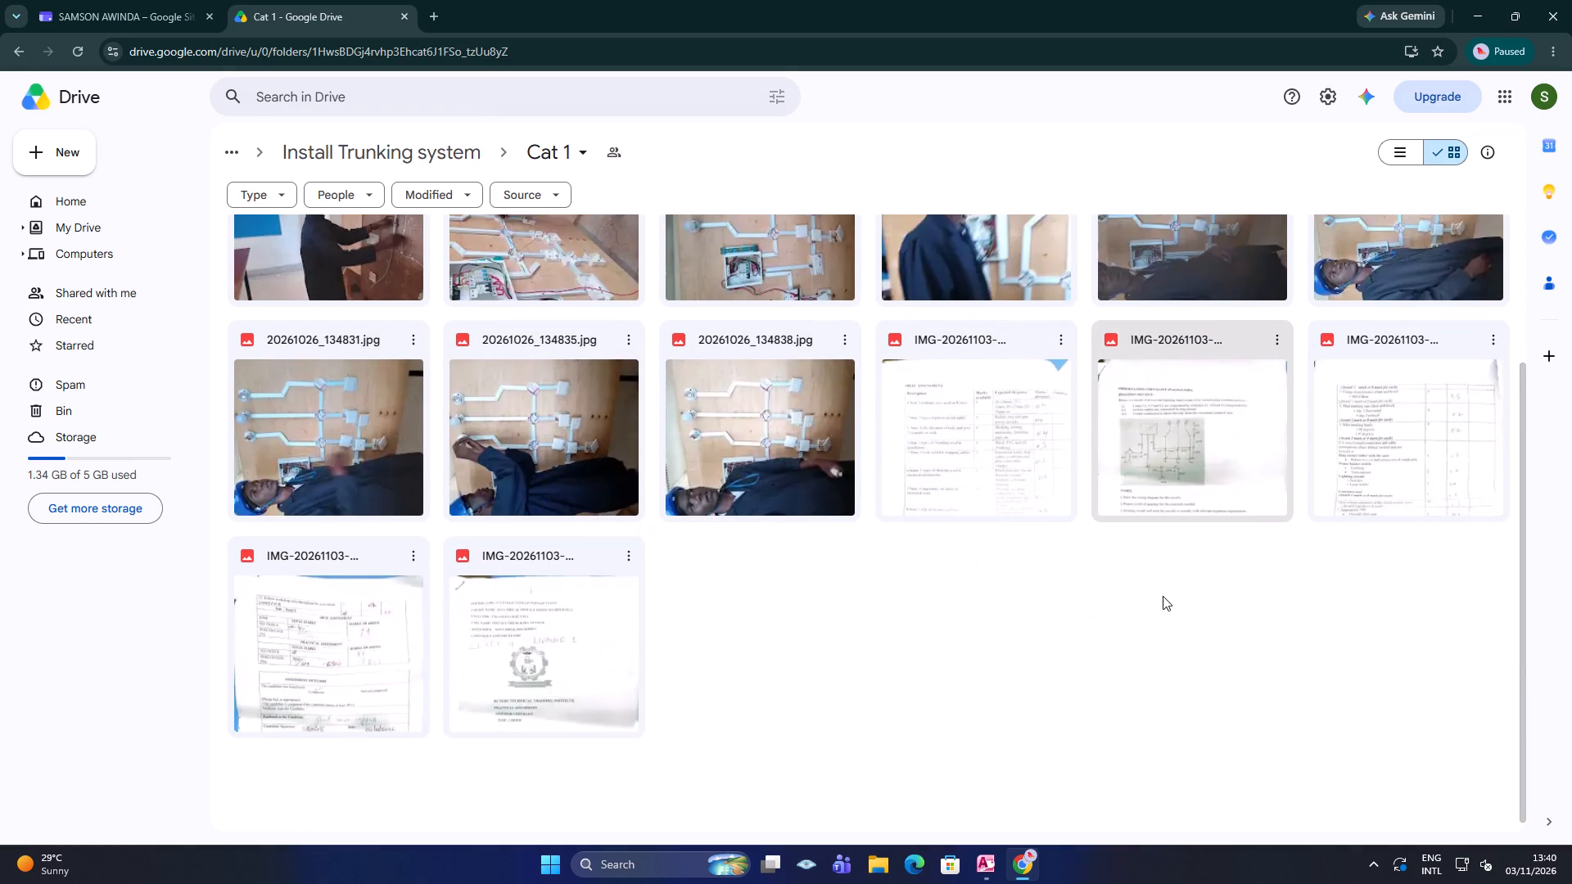
right_click(1163, 596)
click(1274, 386)
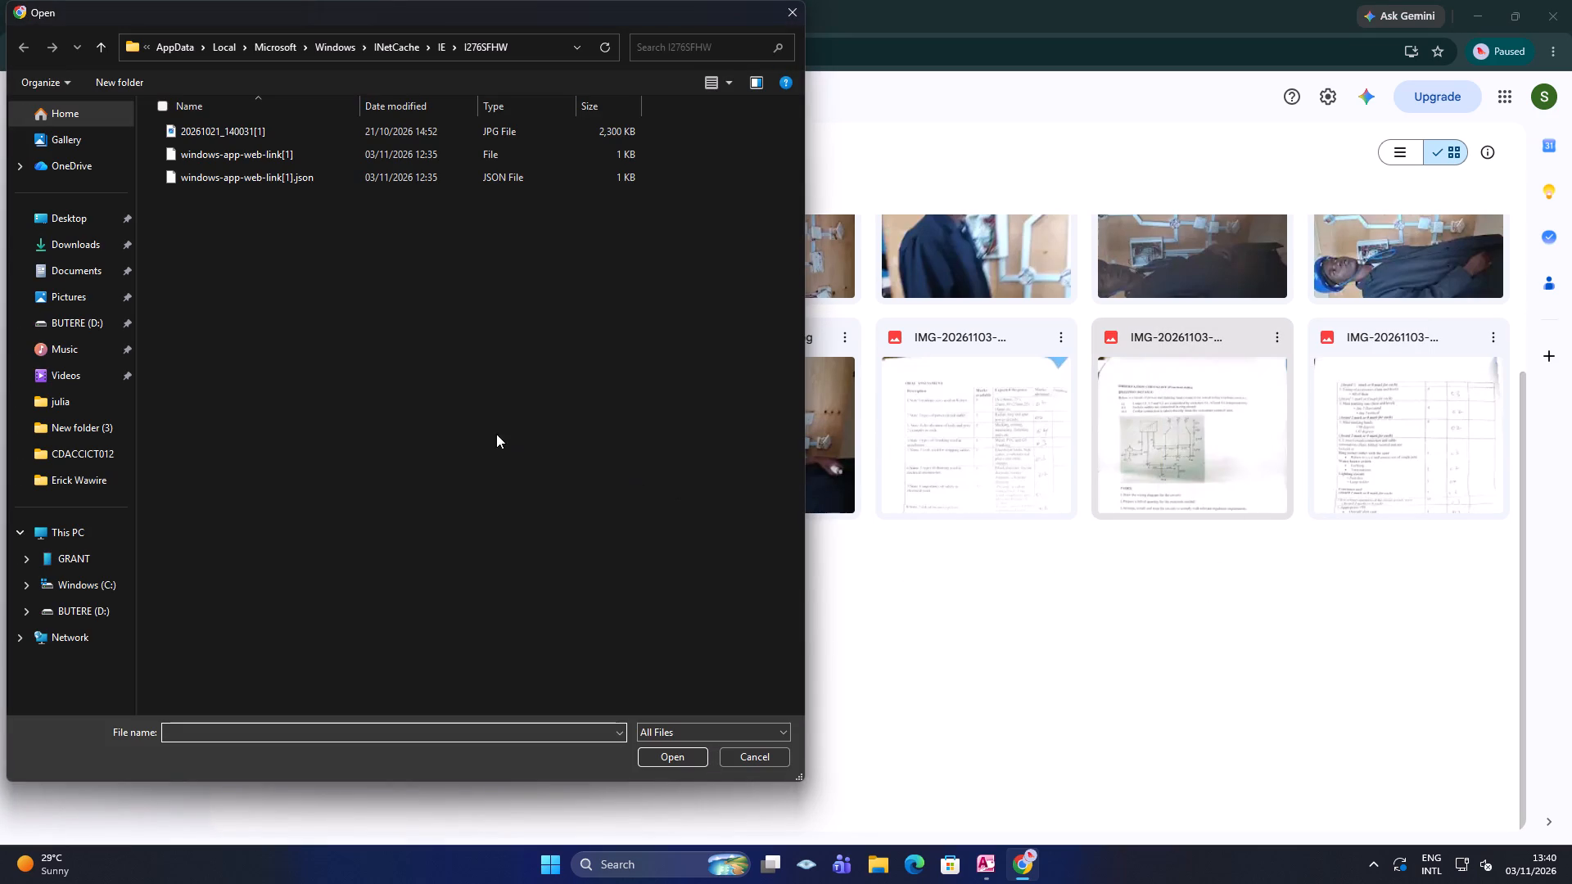
click(76, 555)
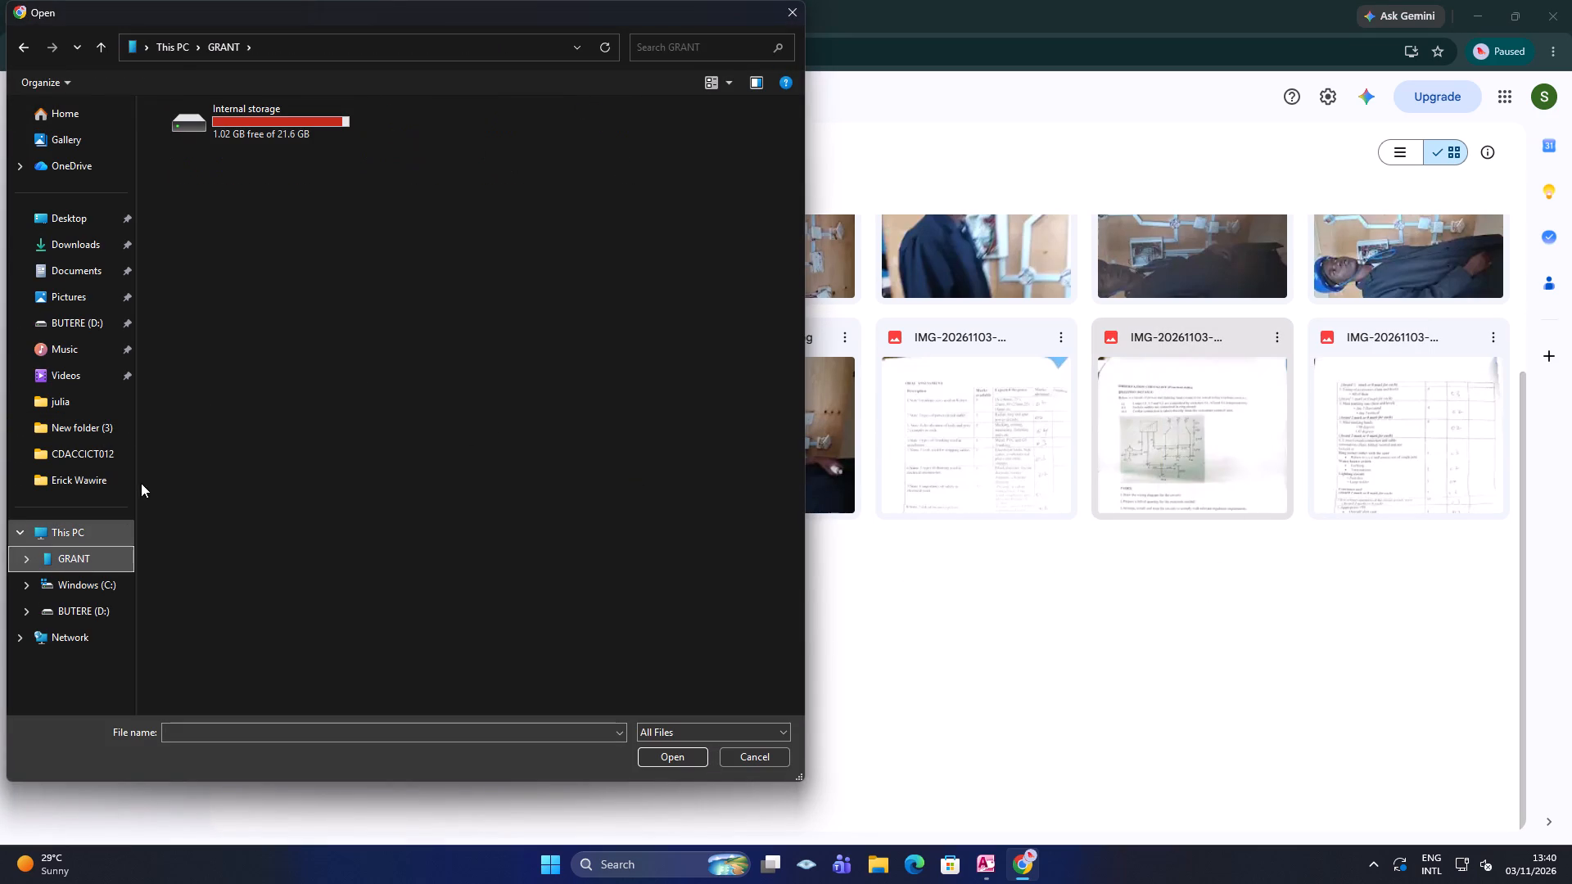
click(308, 115)
click(308, 115)
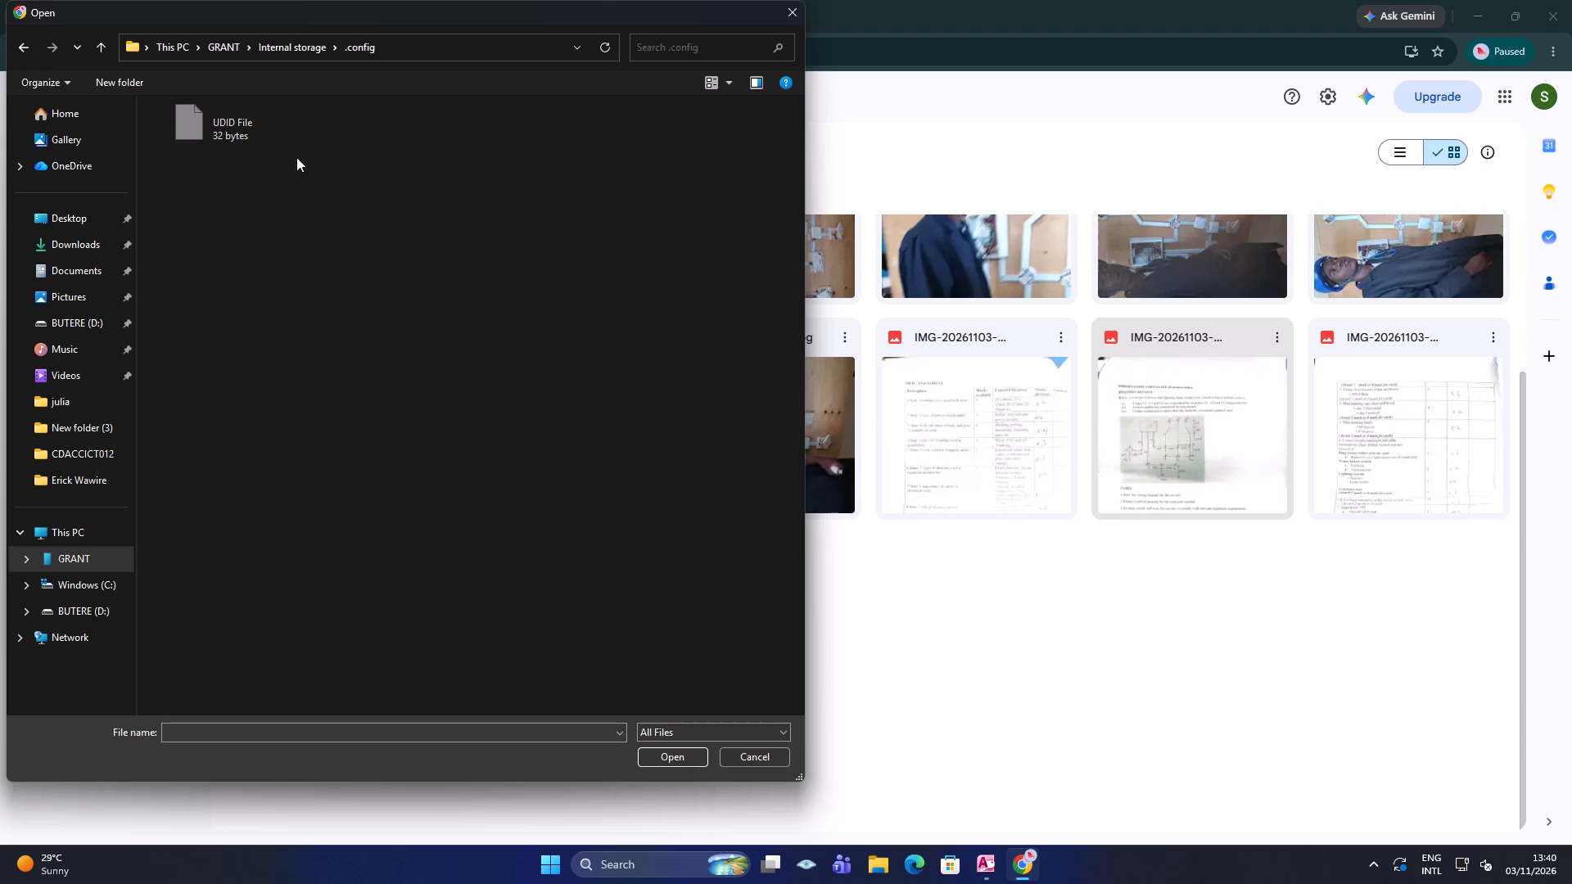
click(26, 42)
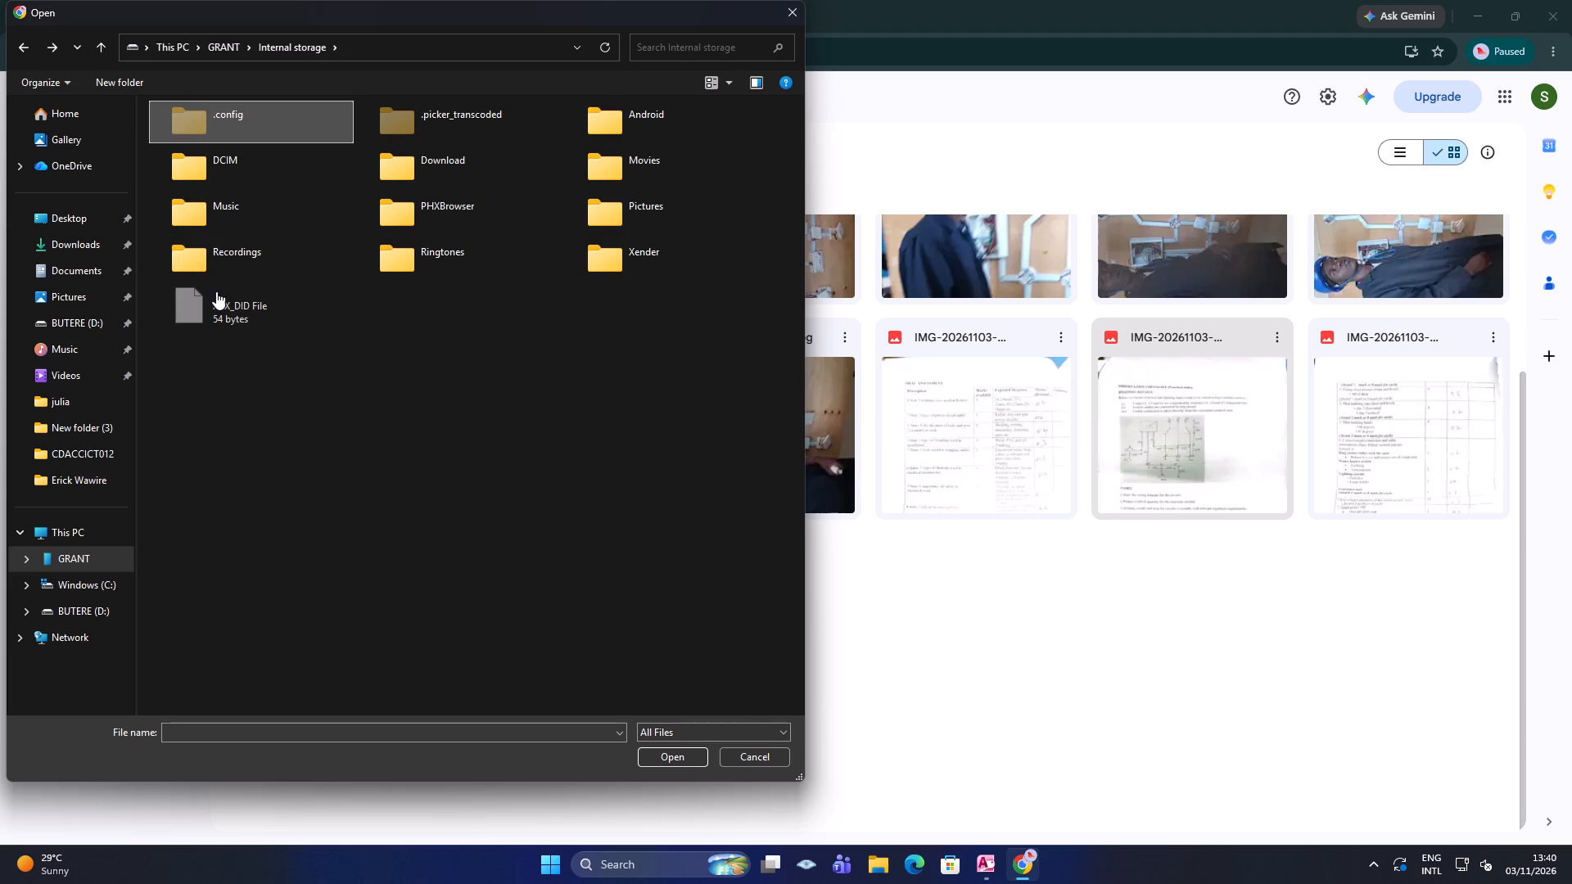
double_click(471, 147)
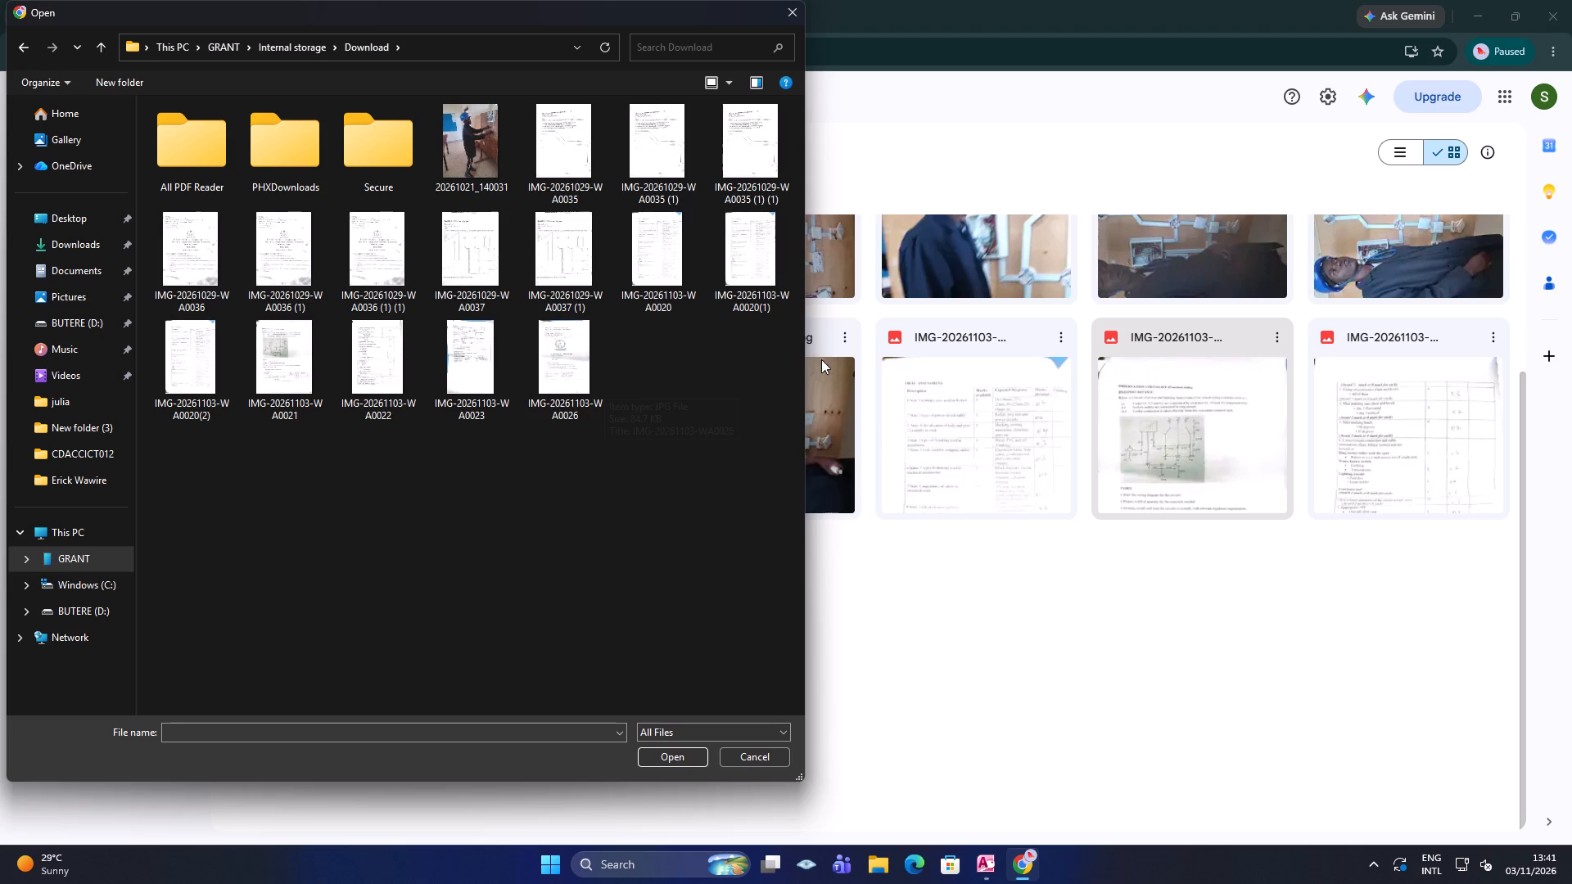
drag(810, 361, 853, 361)
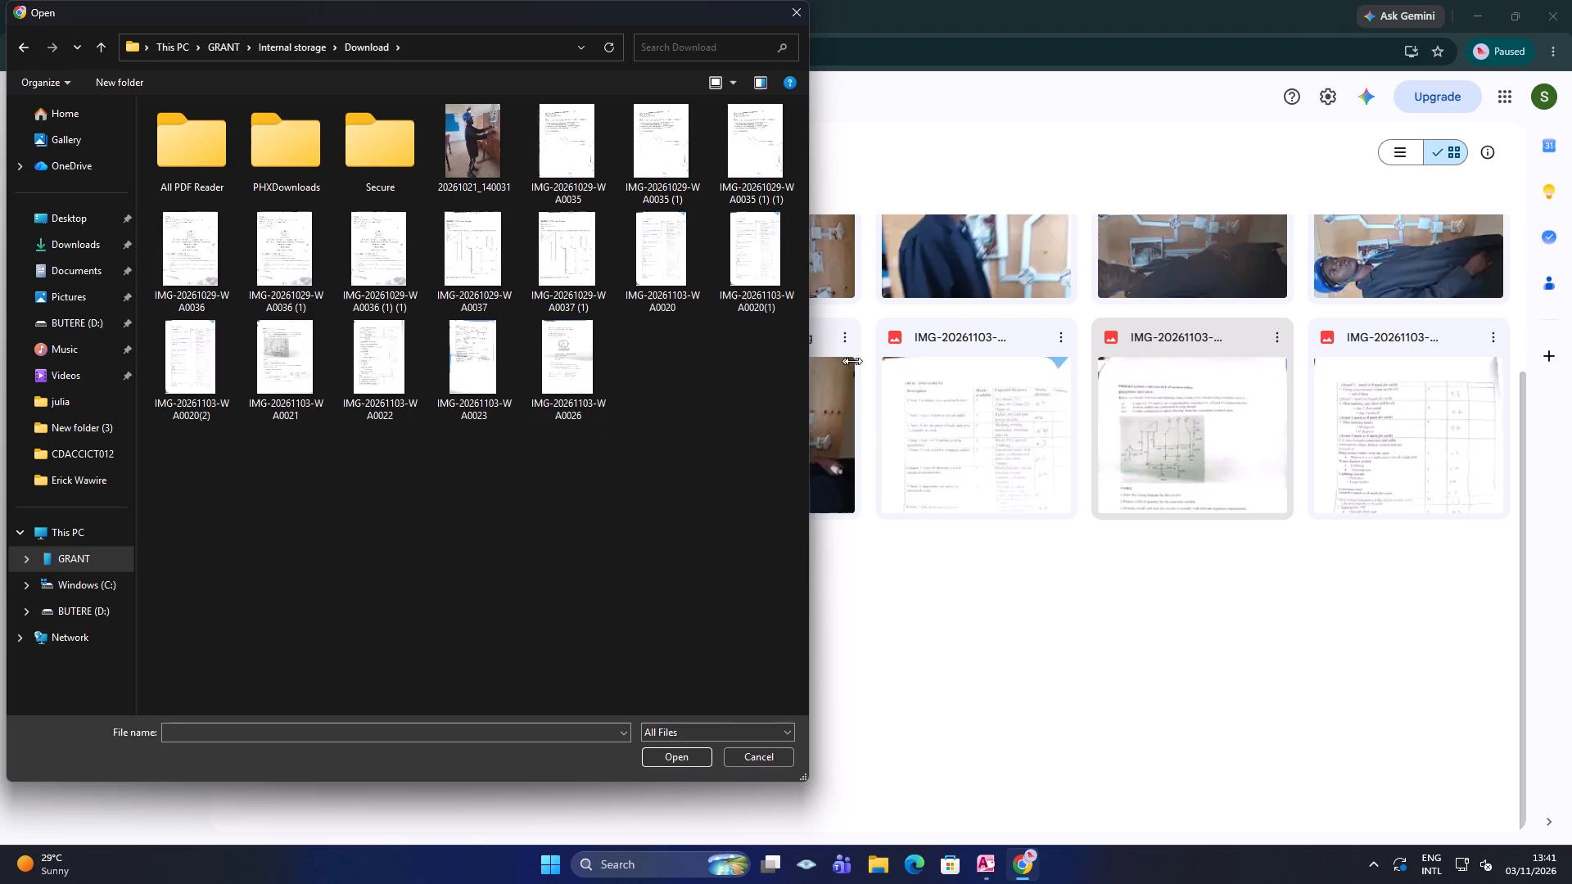
drag(853, 361, 946, 404)
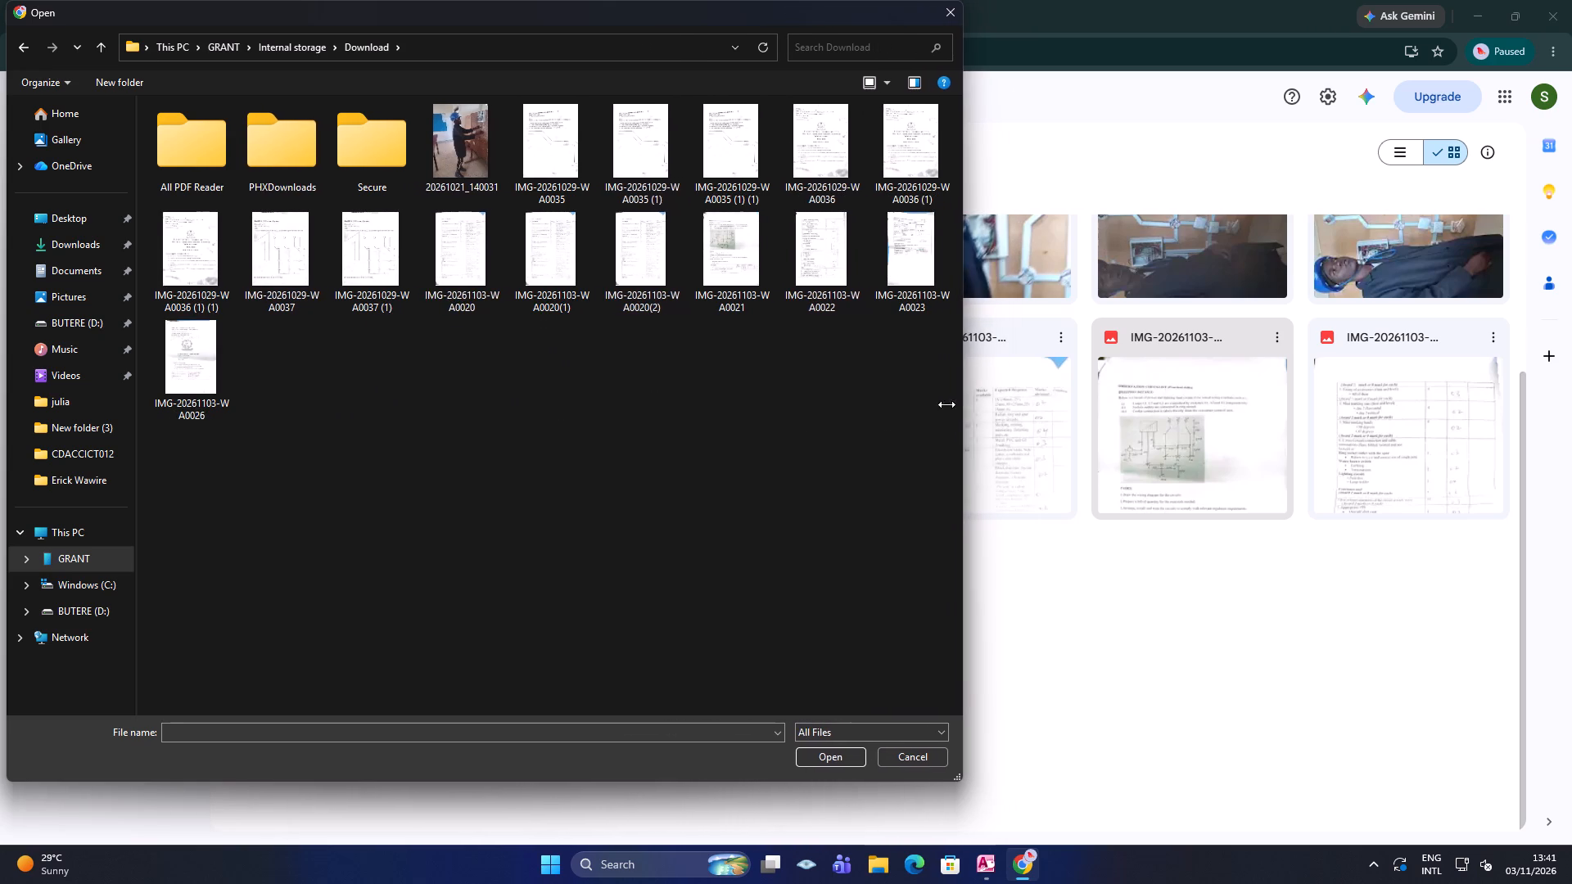
drag(946, 404, 730, 446)
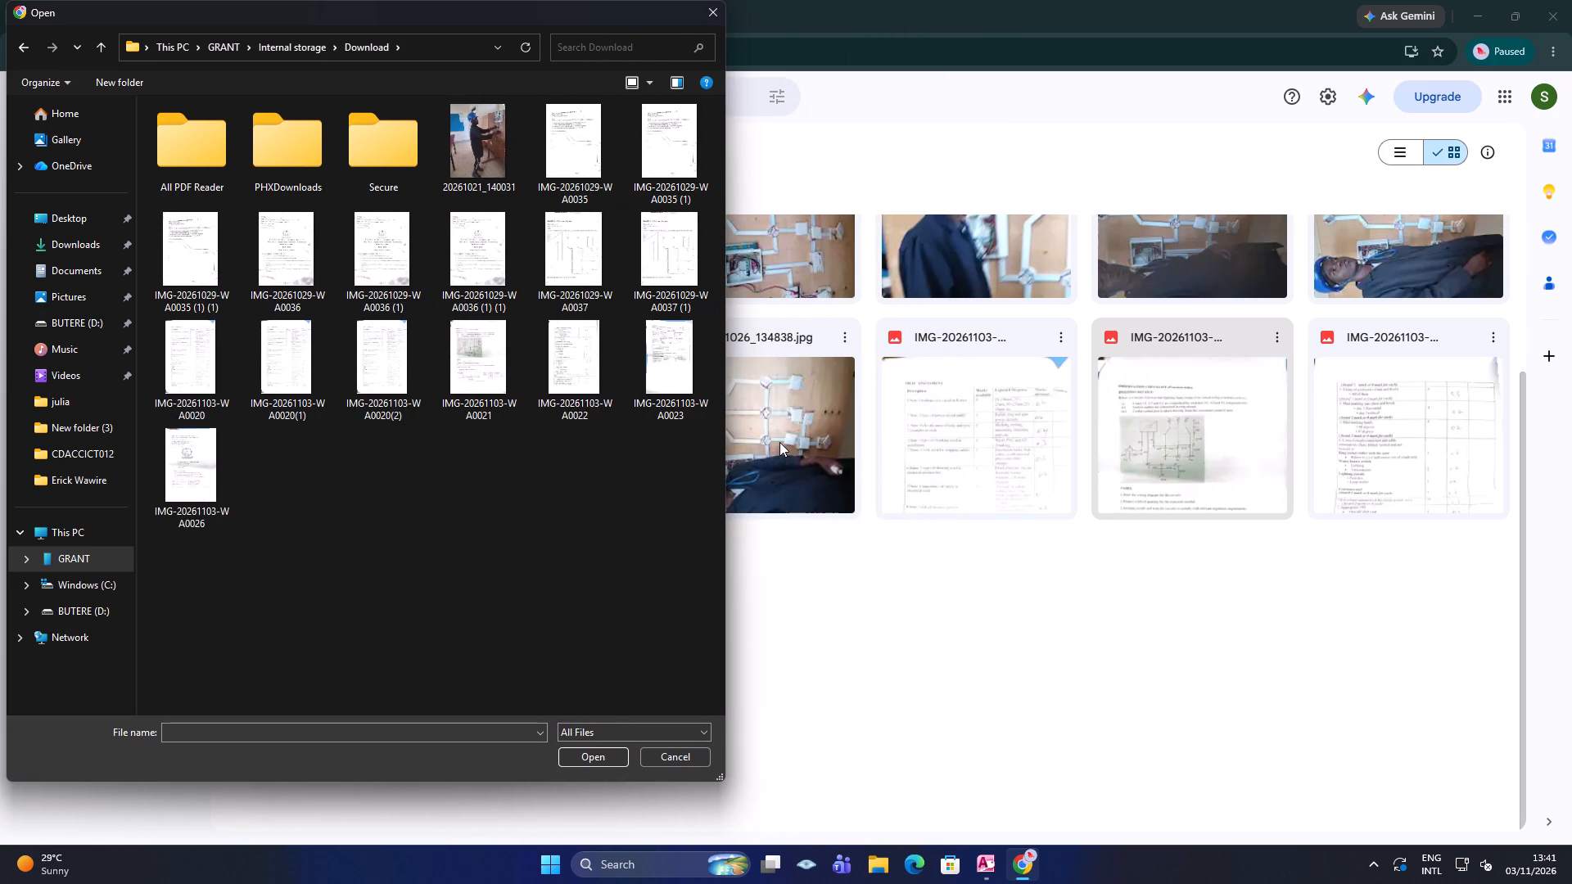
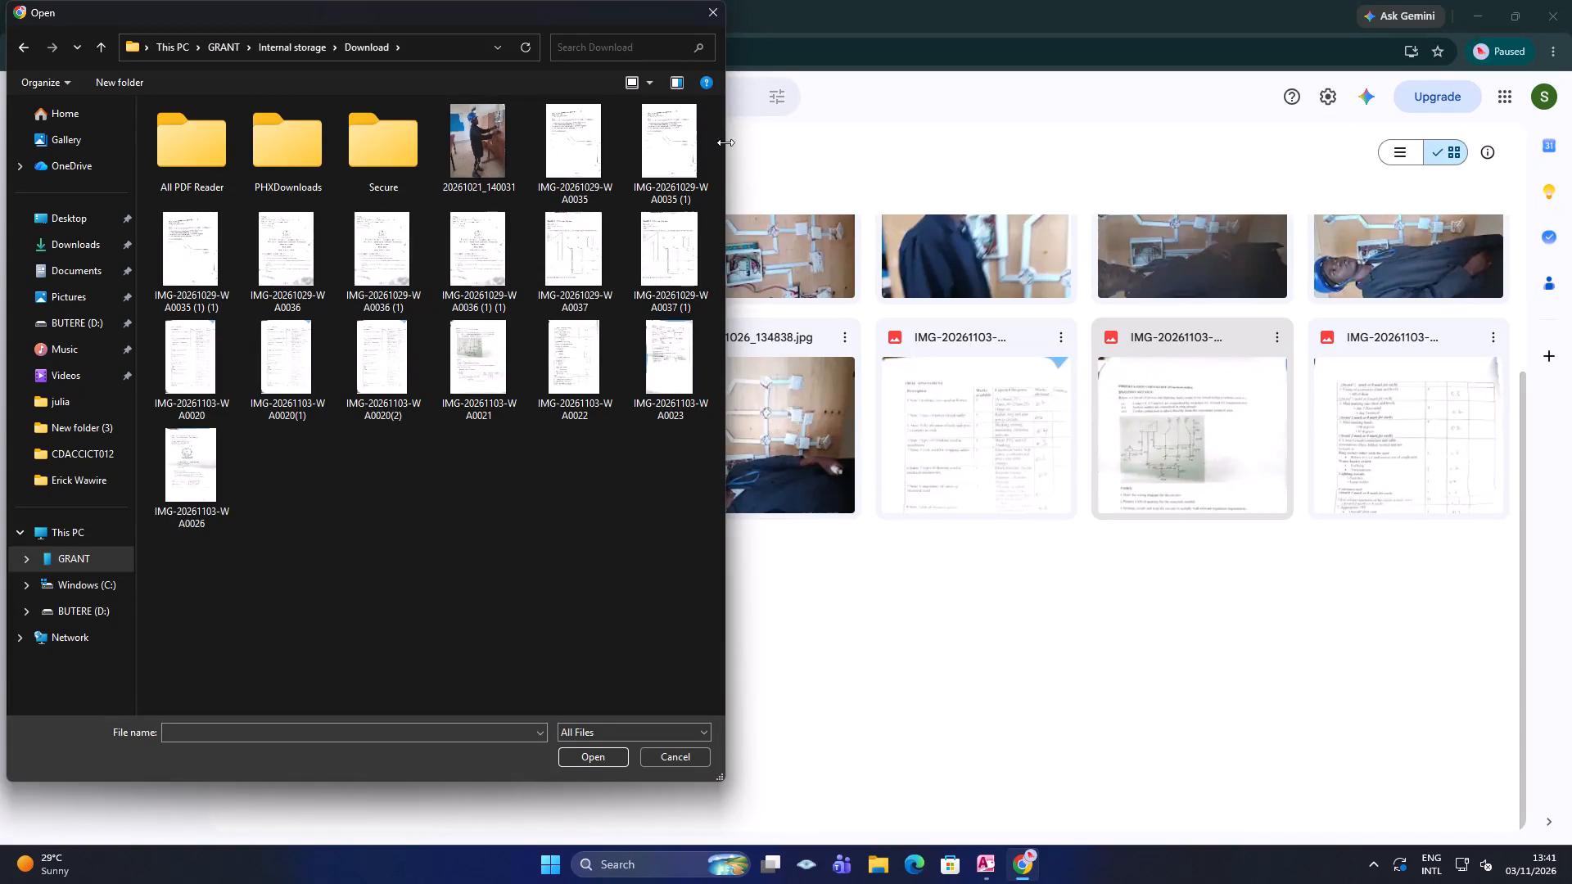
Restart the upload to the Cat 1 folder and add IMG-20261103-WA0028 from GRANT > Internal storage > Download.
click(723, 16)
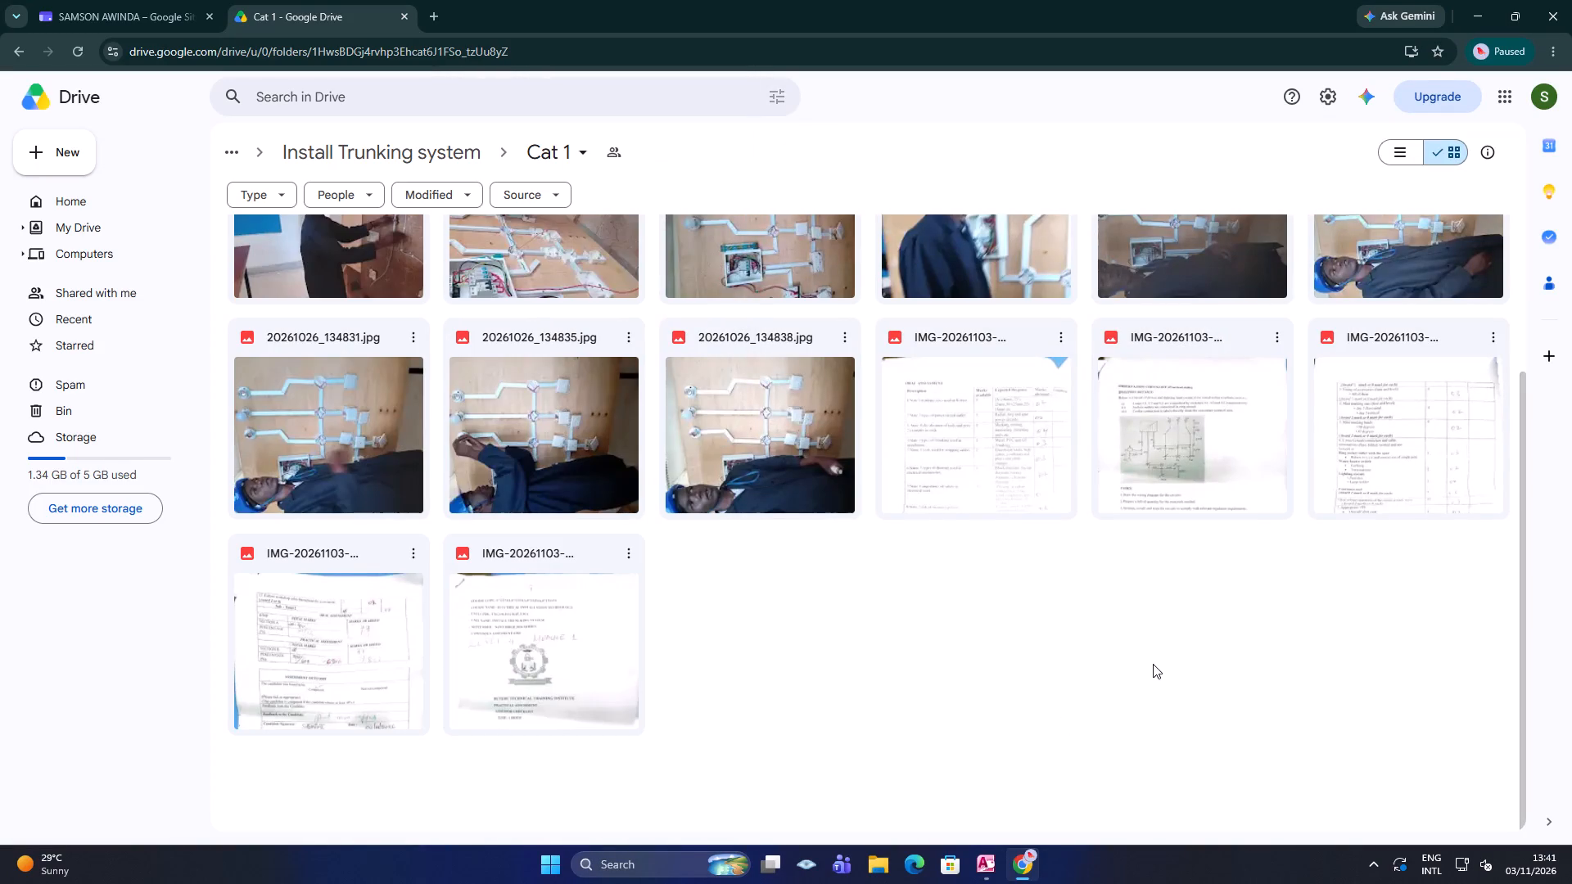
right_click(1153, 663)
right_click(1153, 663)
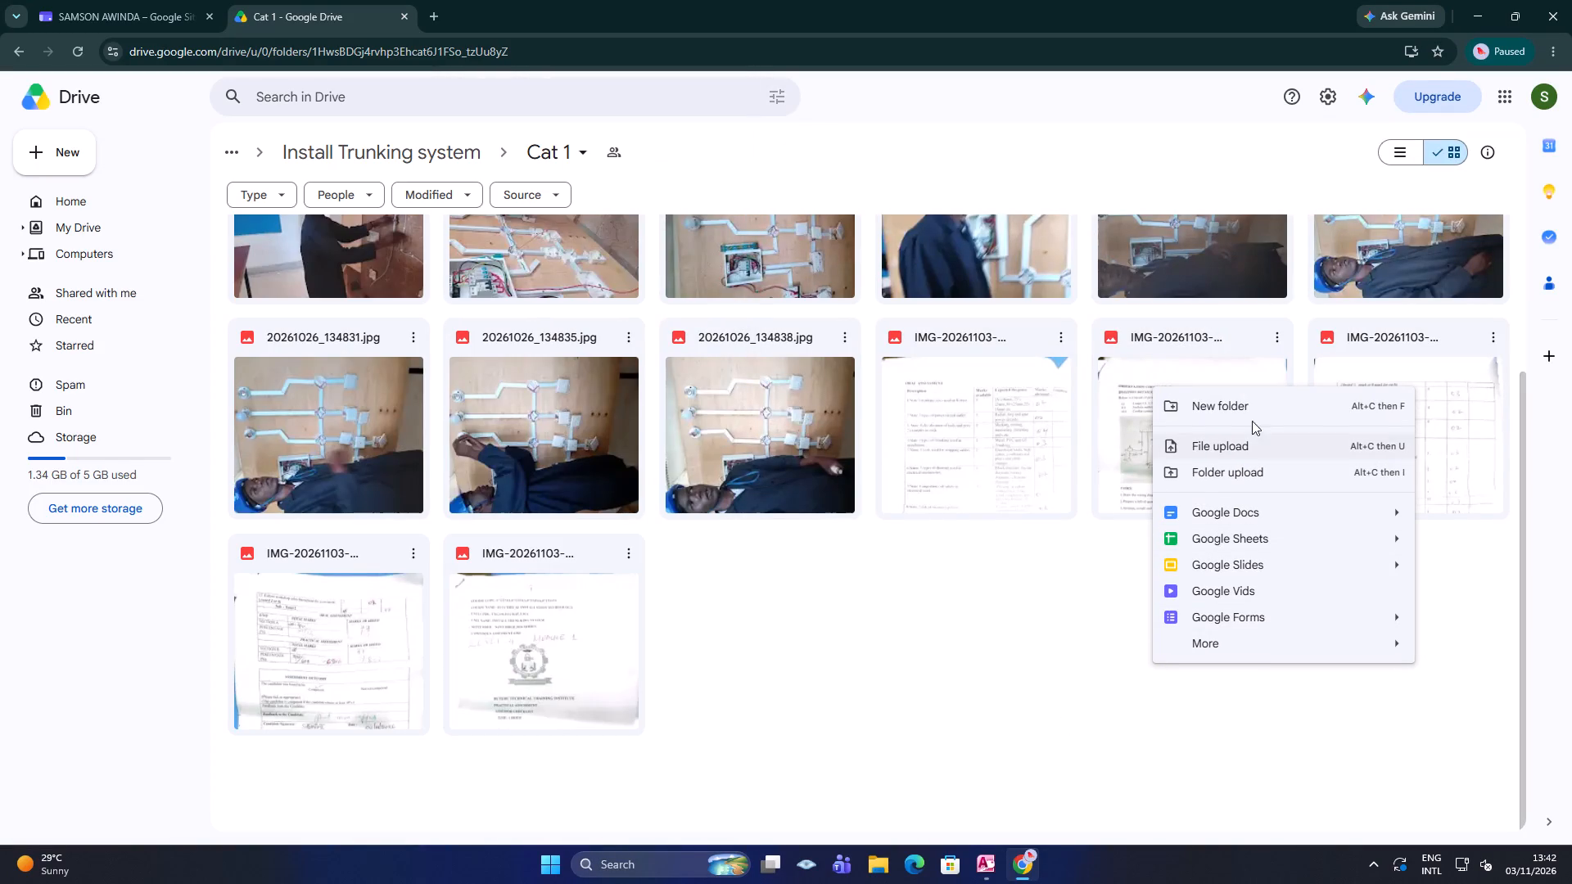
click(1249, 453)
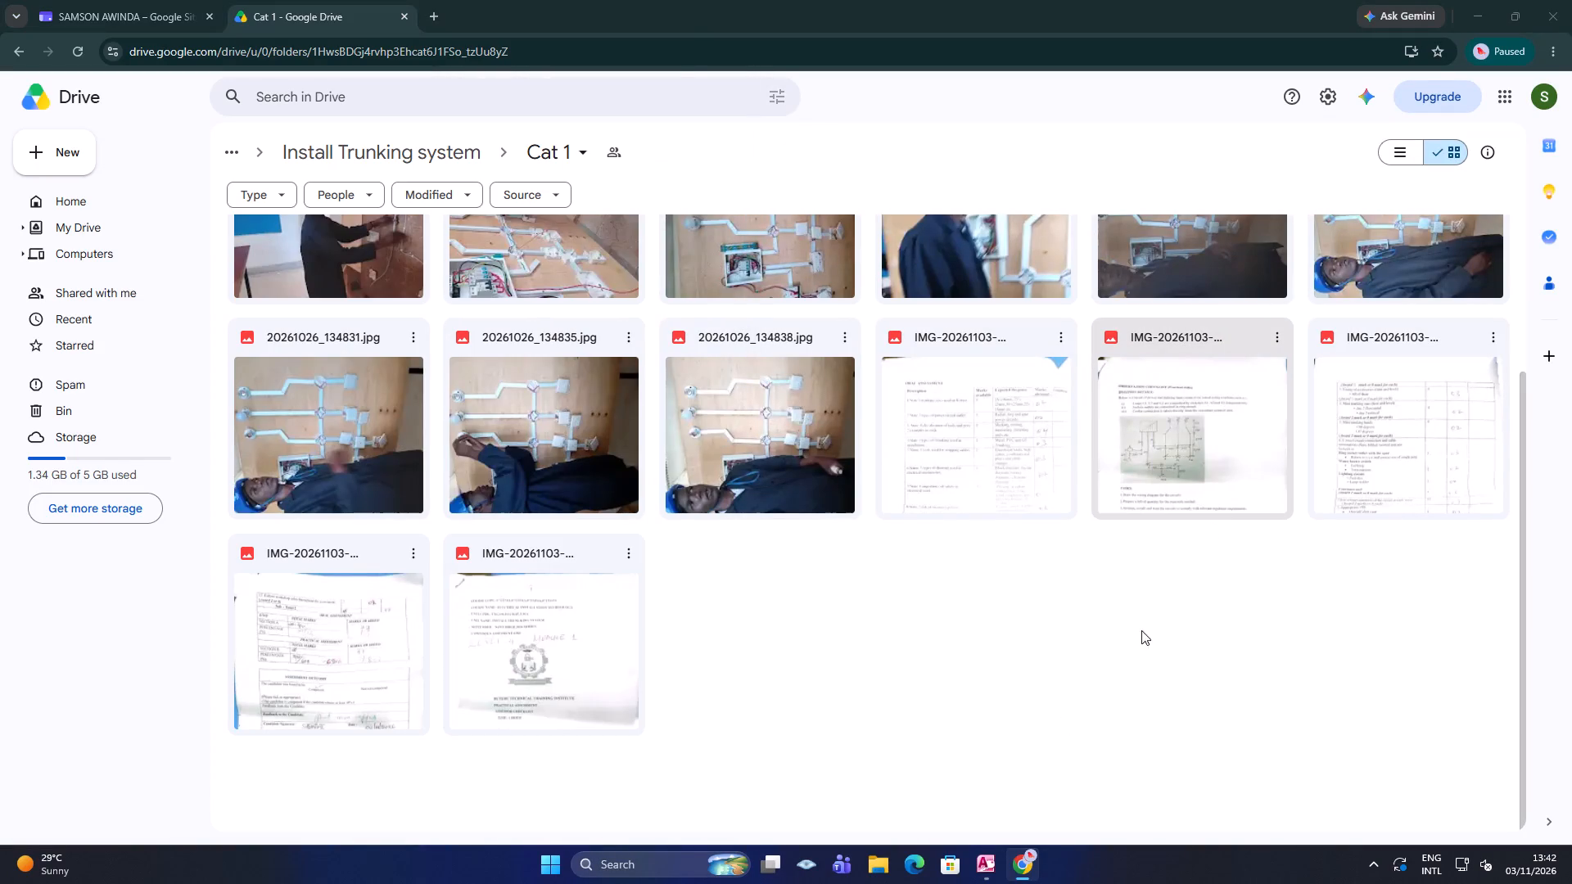
click(94, 562)
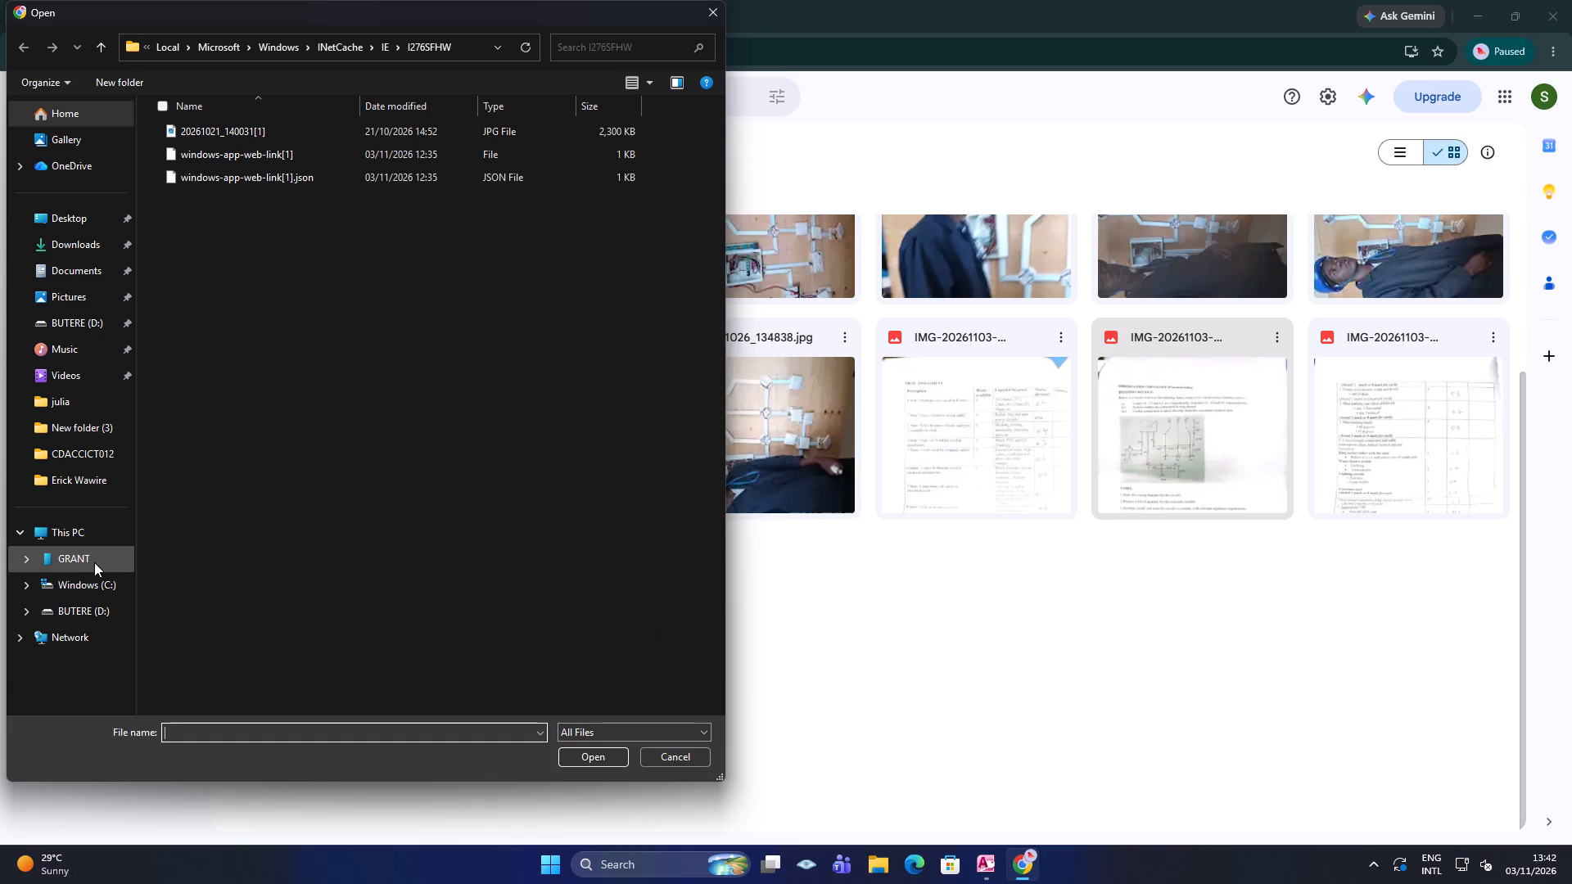
click(329, 124)
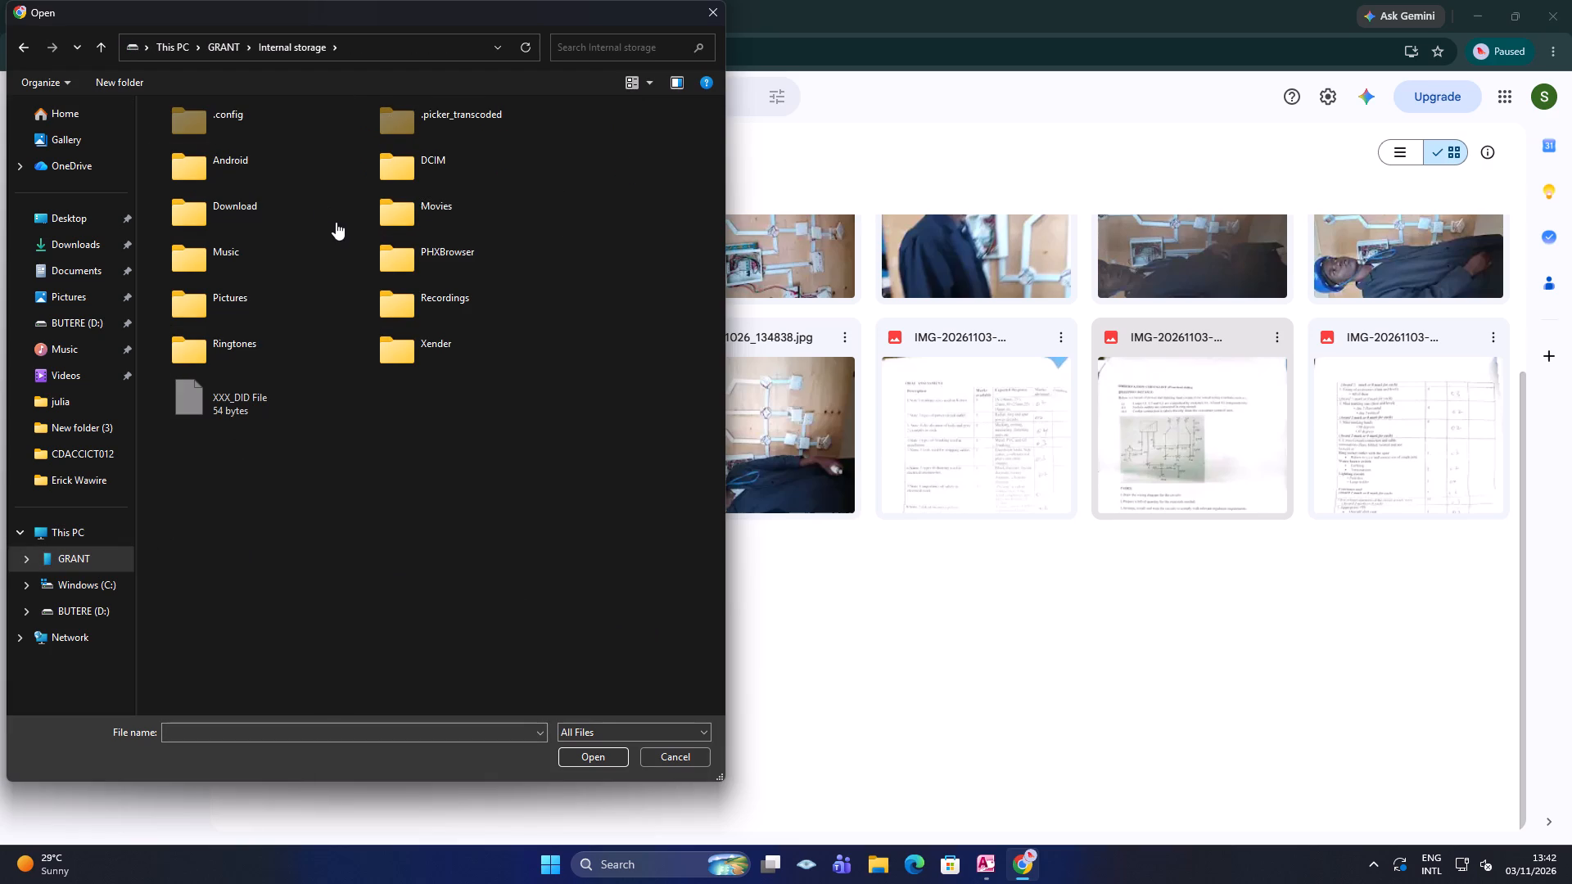
click(325, 222)
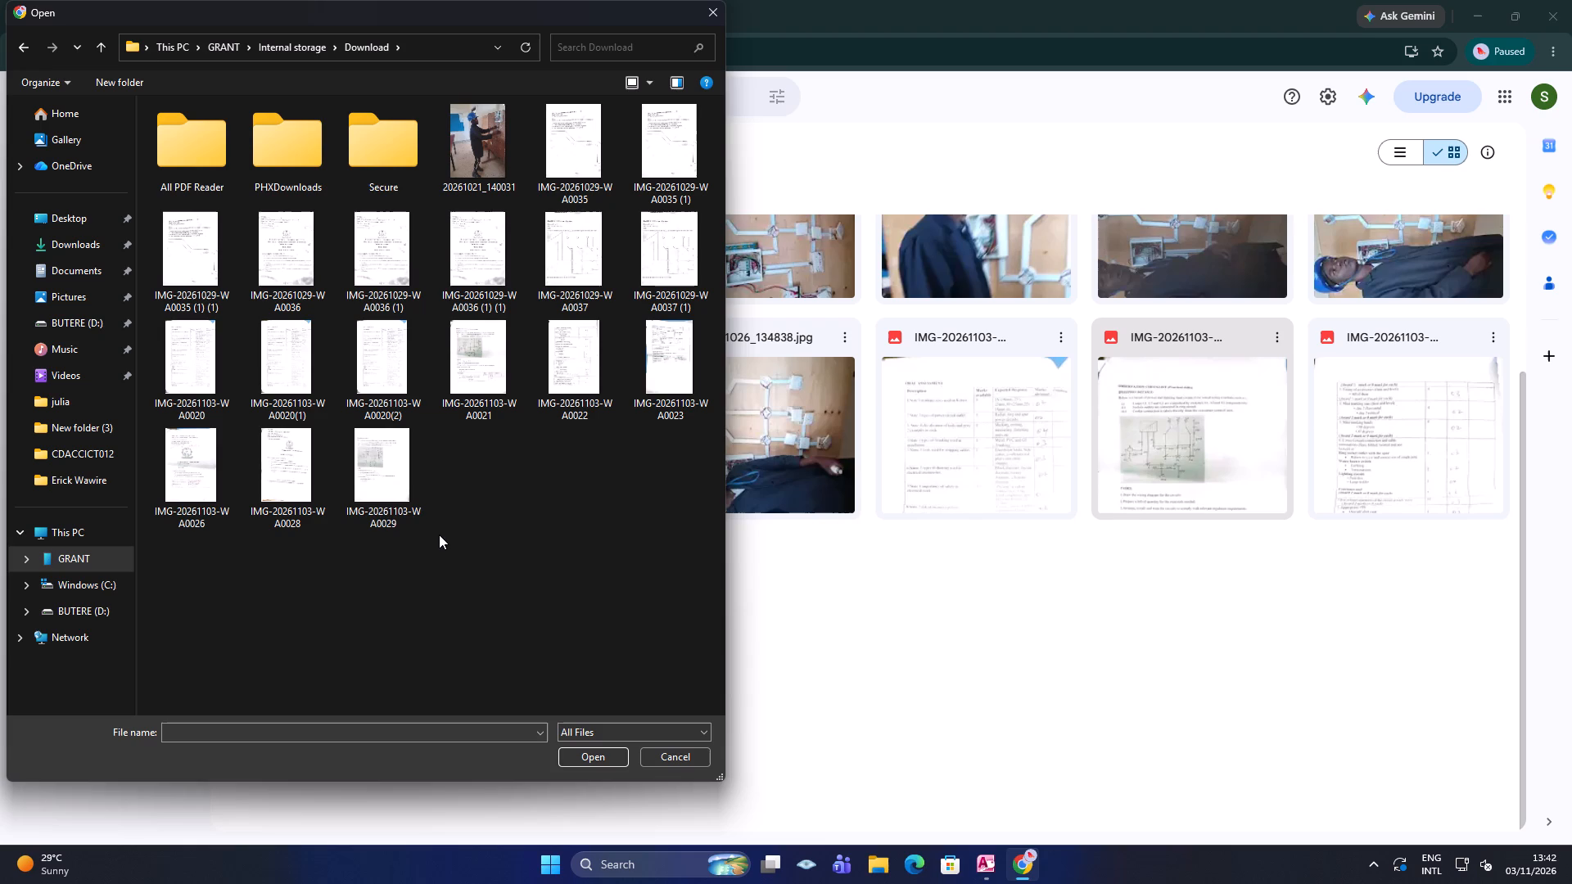
double_click(282, 474)
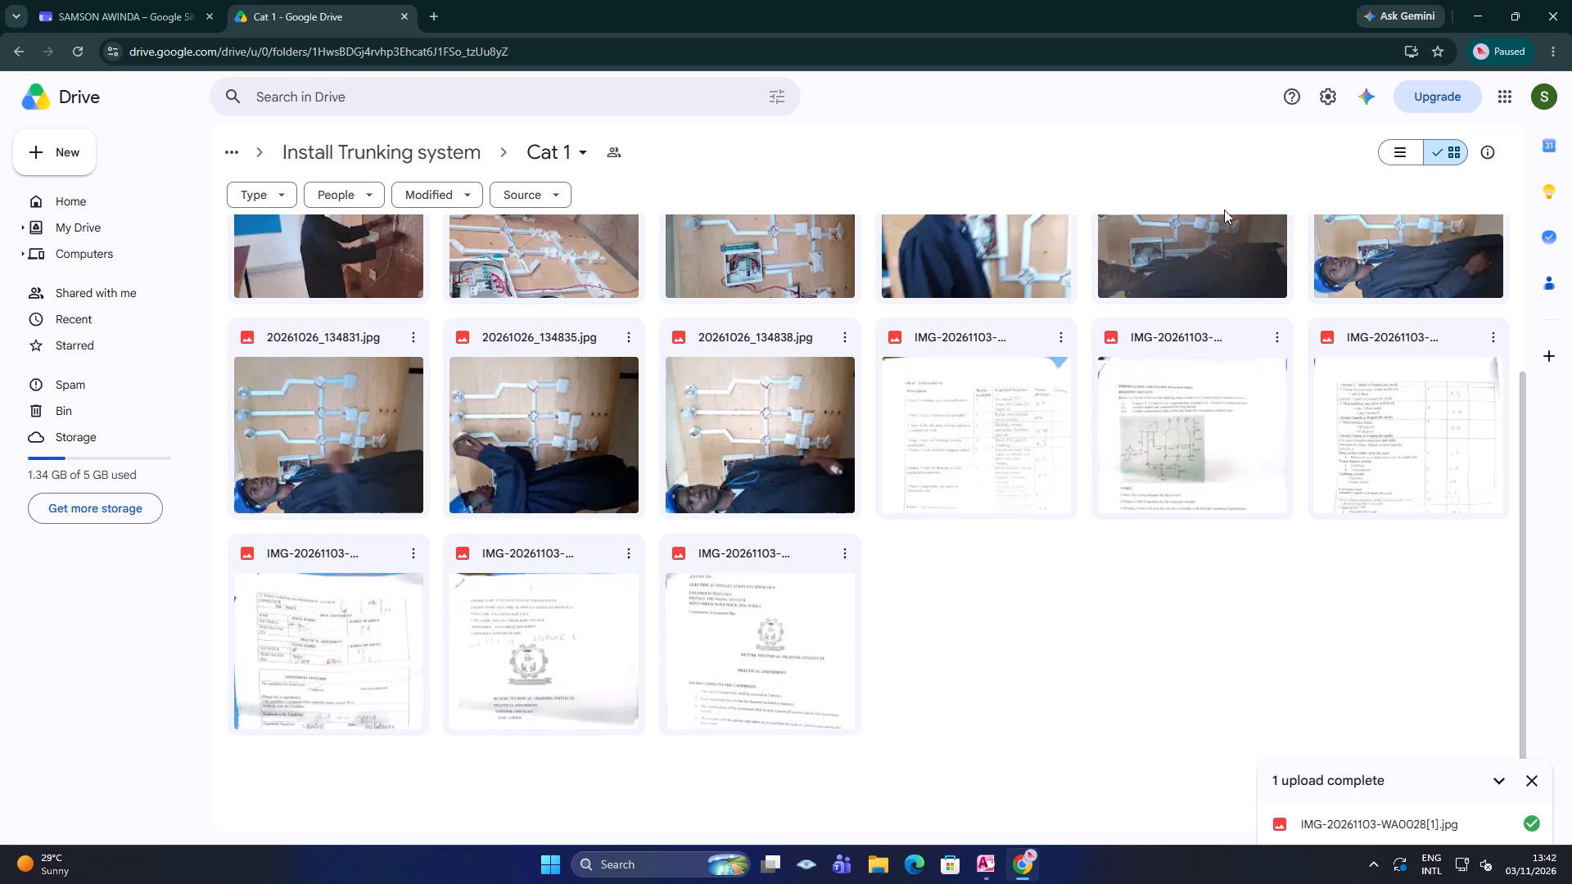
Upload IMG-20261103-WA0029 from GRANT > Internal storage > Download to the Cat 1 folder.
right_click(1206, 692)
click(1324, 480)
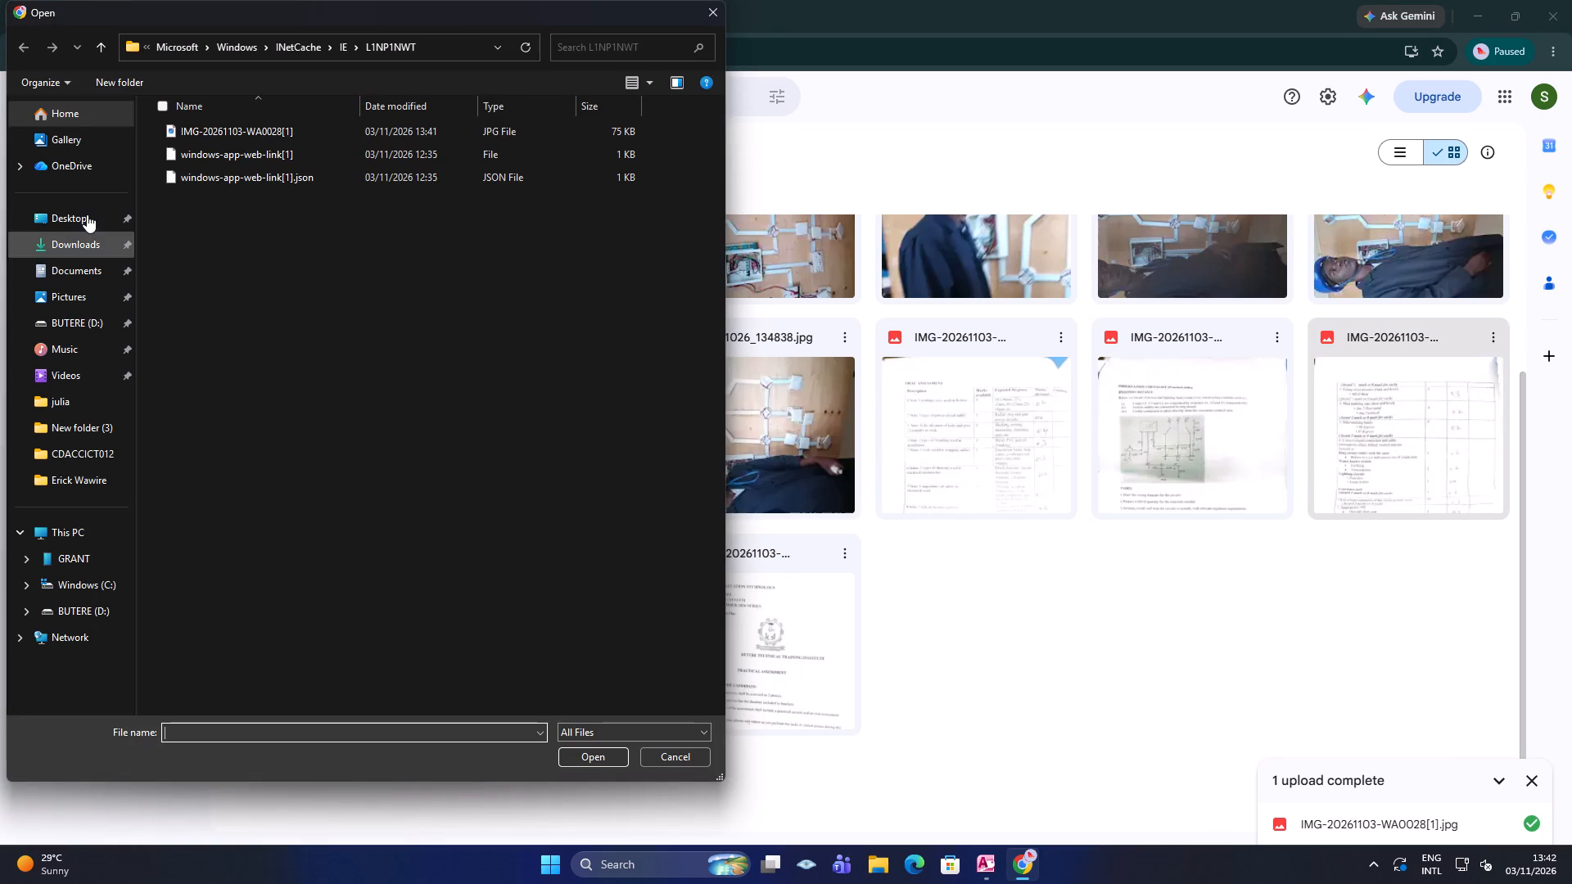
click(87, 562)
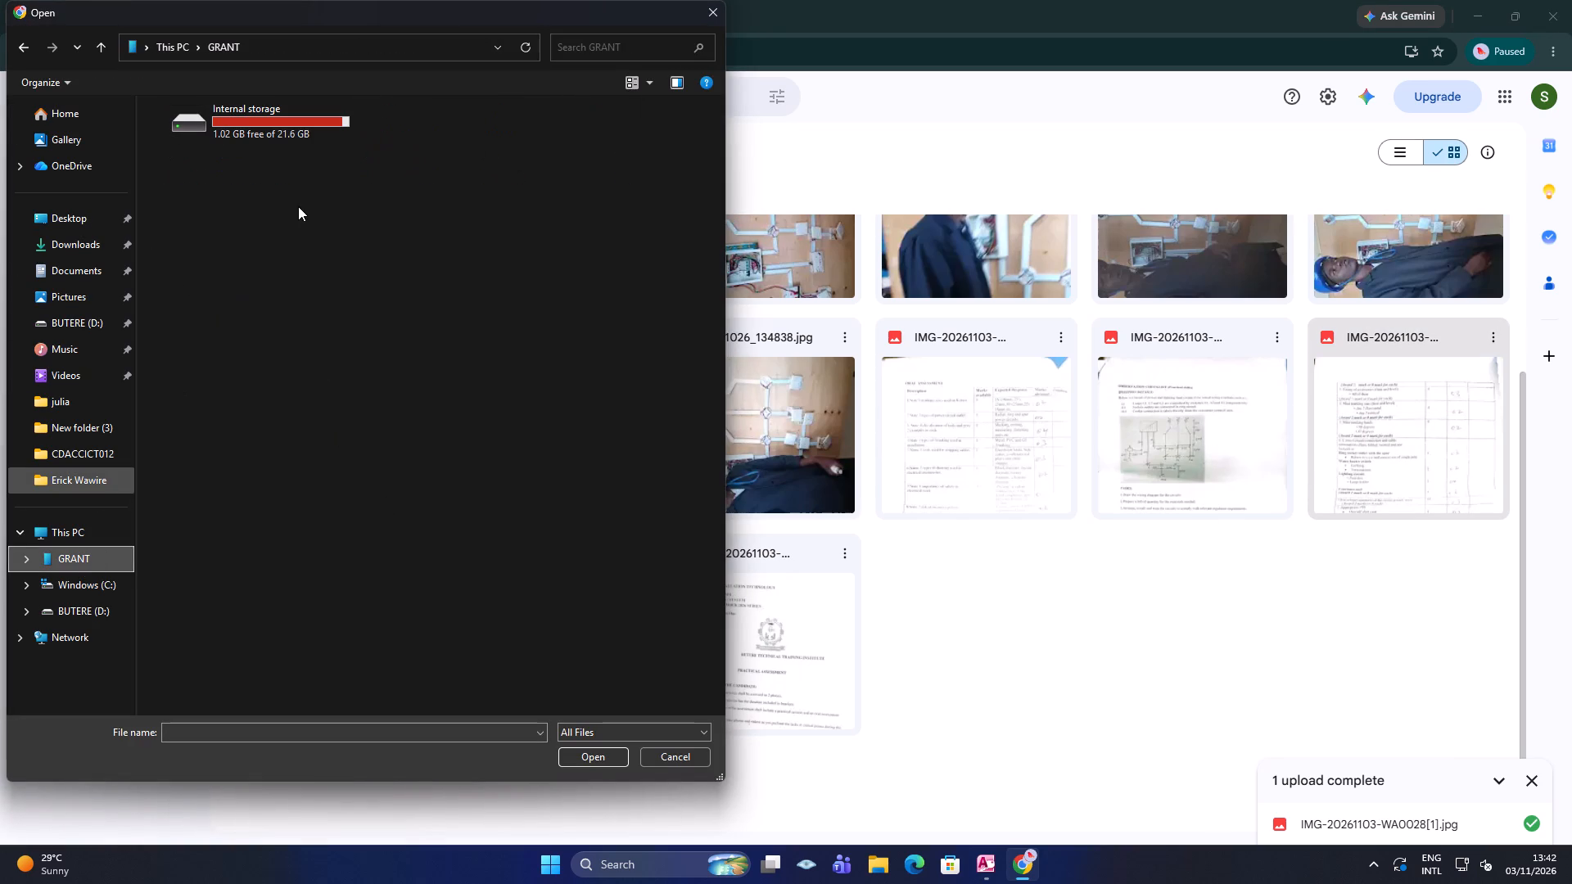
click(333, 133)
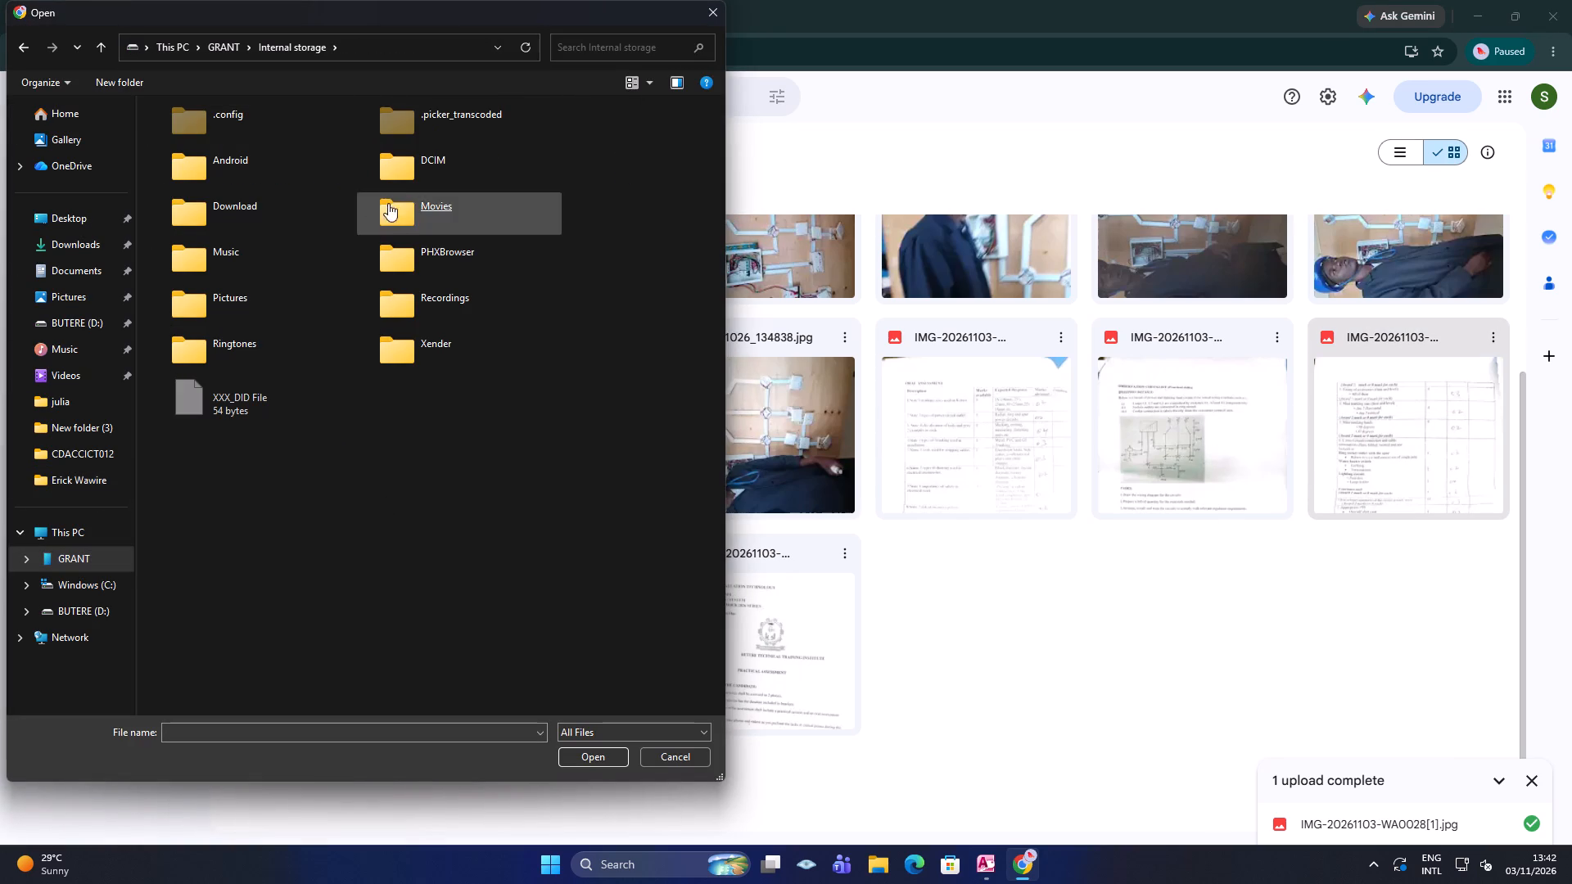
click(289, 225)
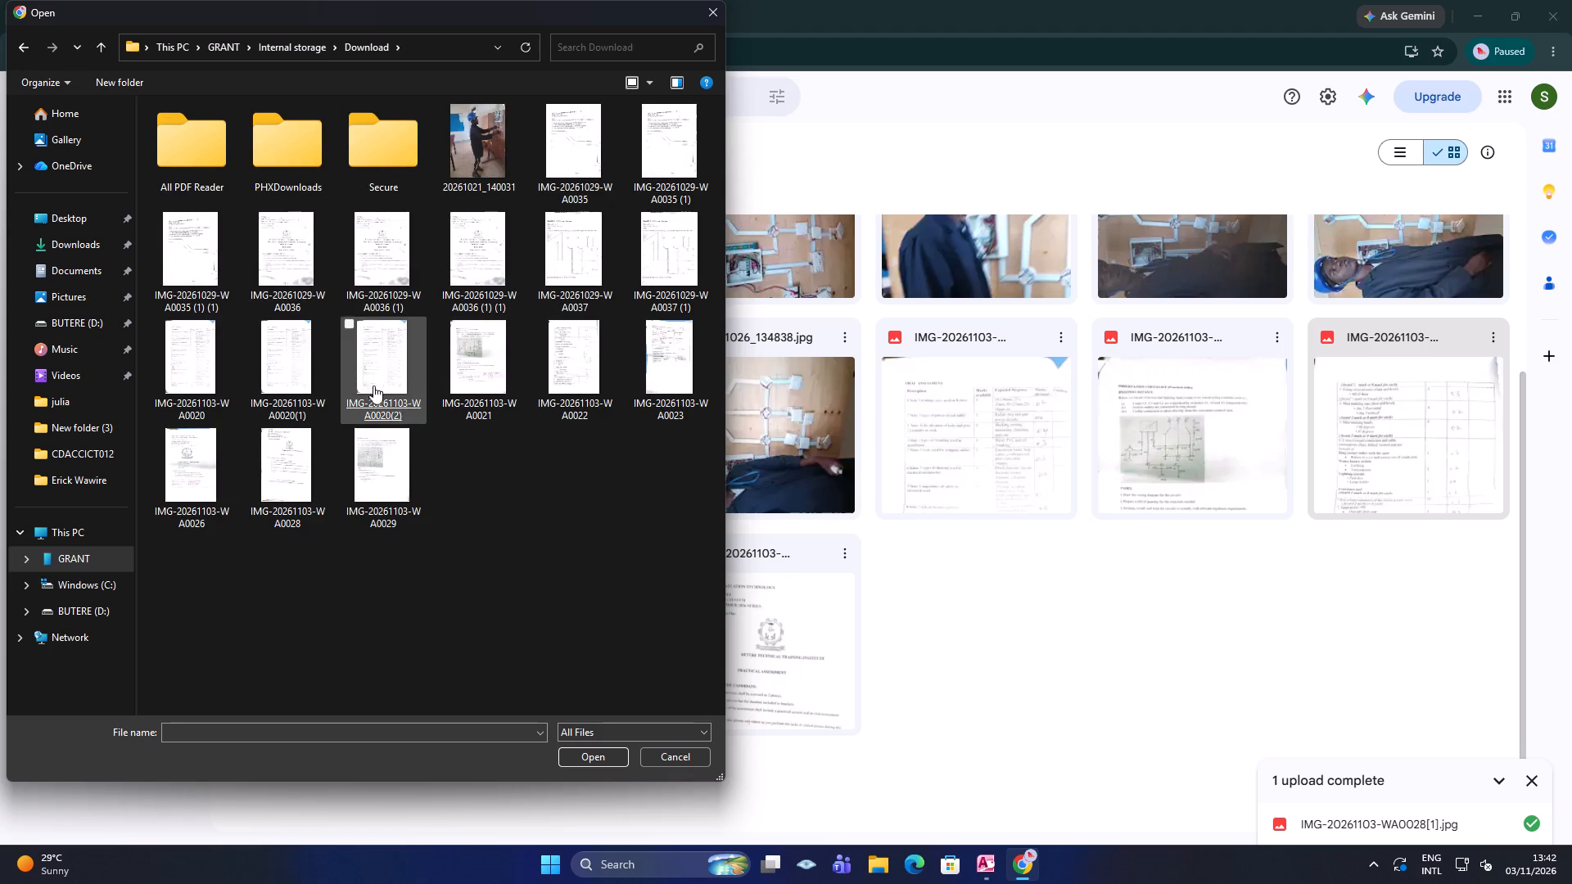
double_click(394, 471)
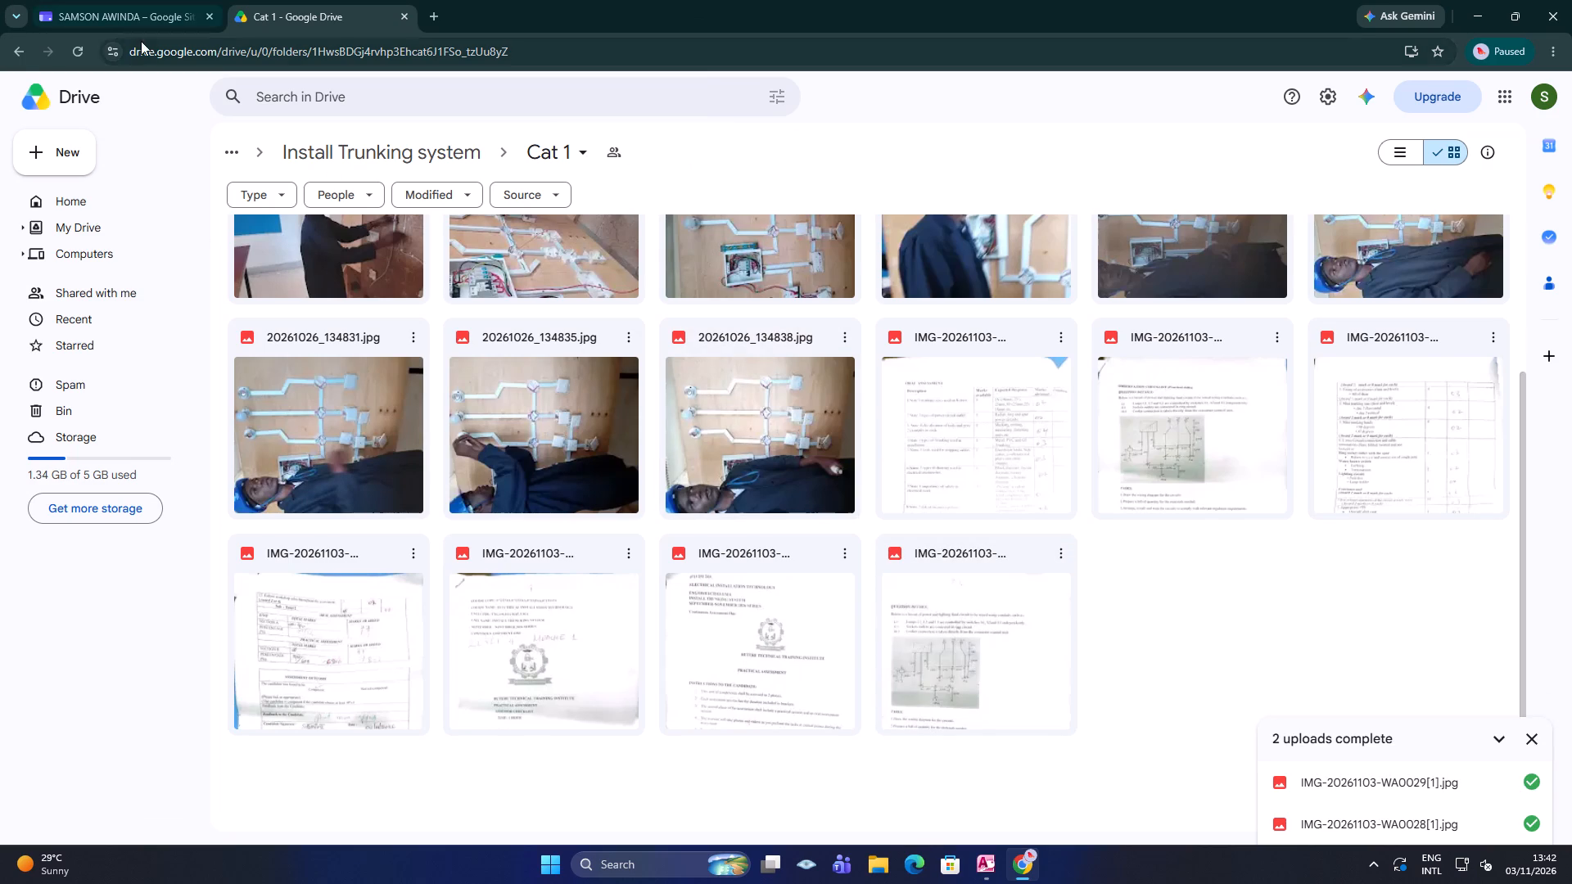
Back in Google Sites, fill the first Student Tool placeholder with the new practical assessment instructions scan from Install Trunking system > Cat 1 in Drive.
click(143, 8)
click(431, 459)
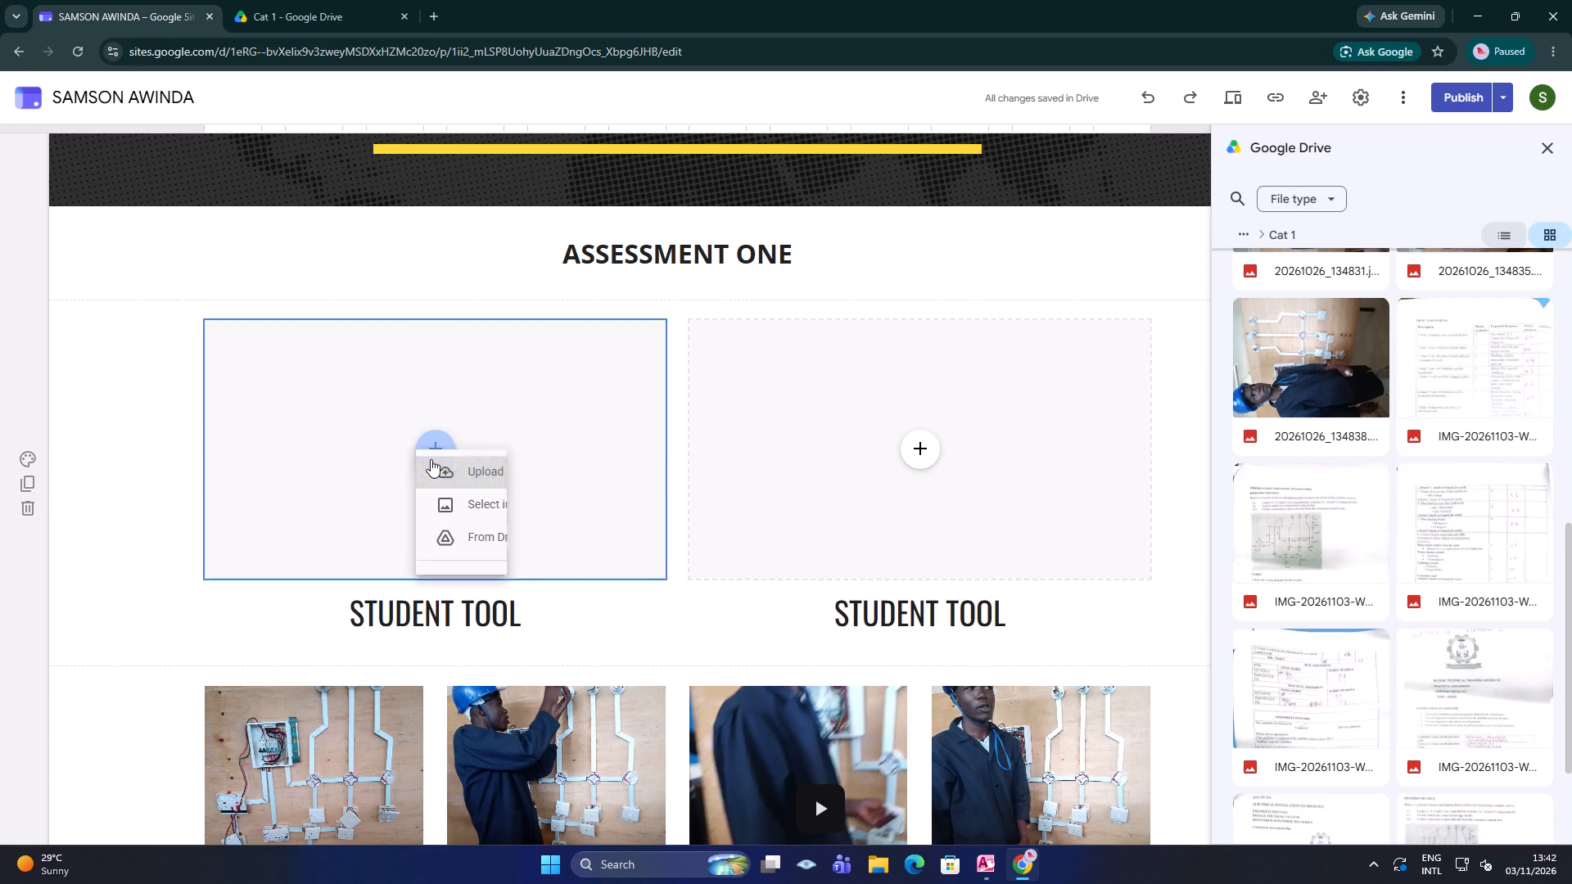
click(502, 566)
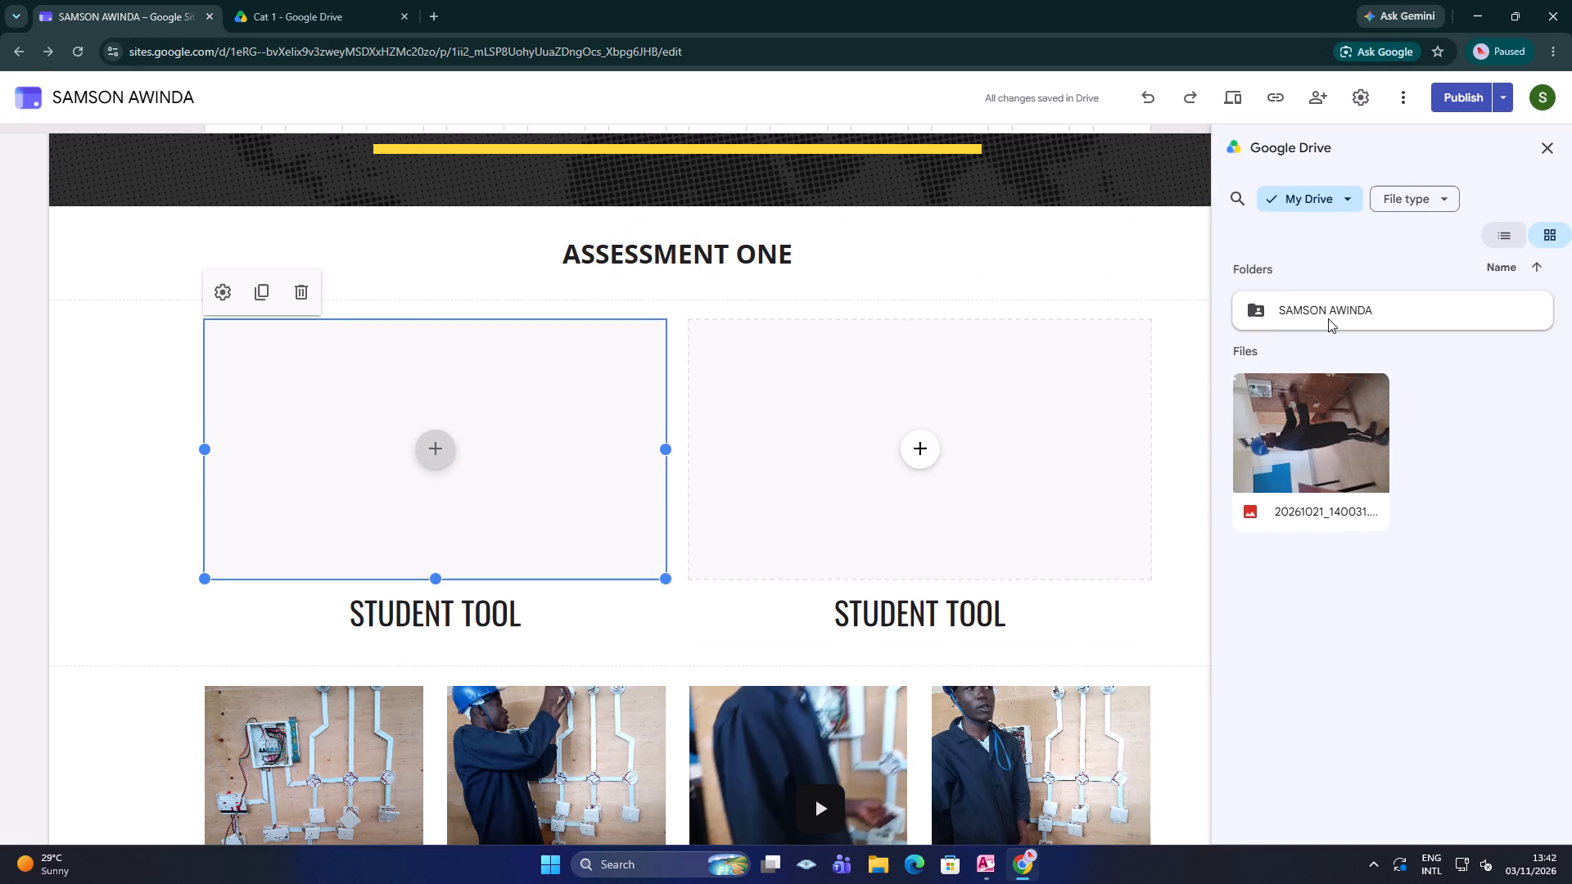
double_click(1328, 318)
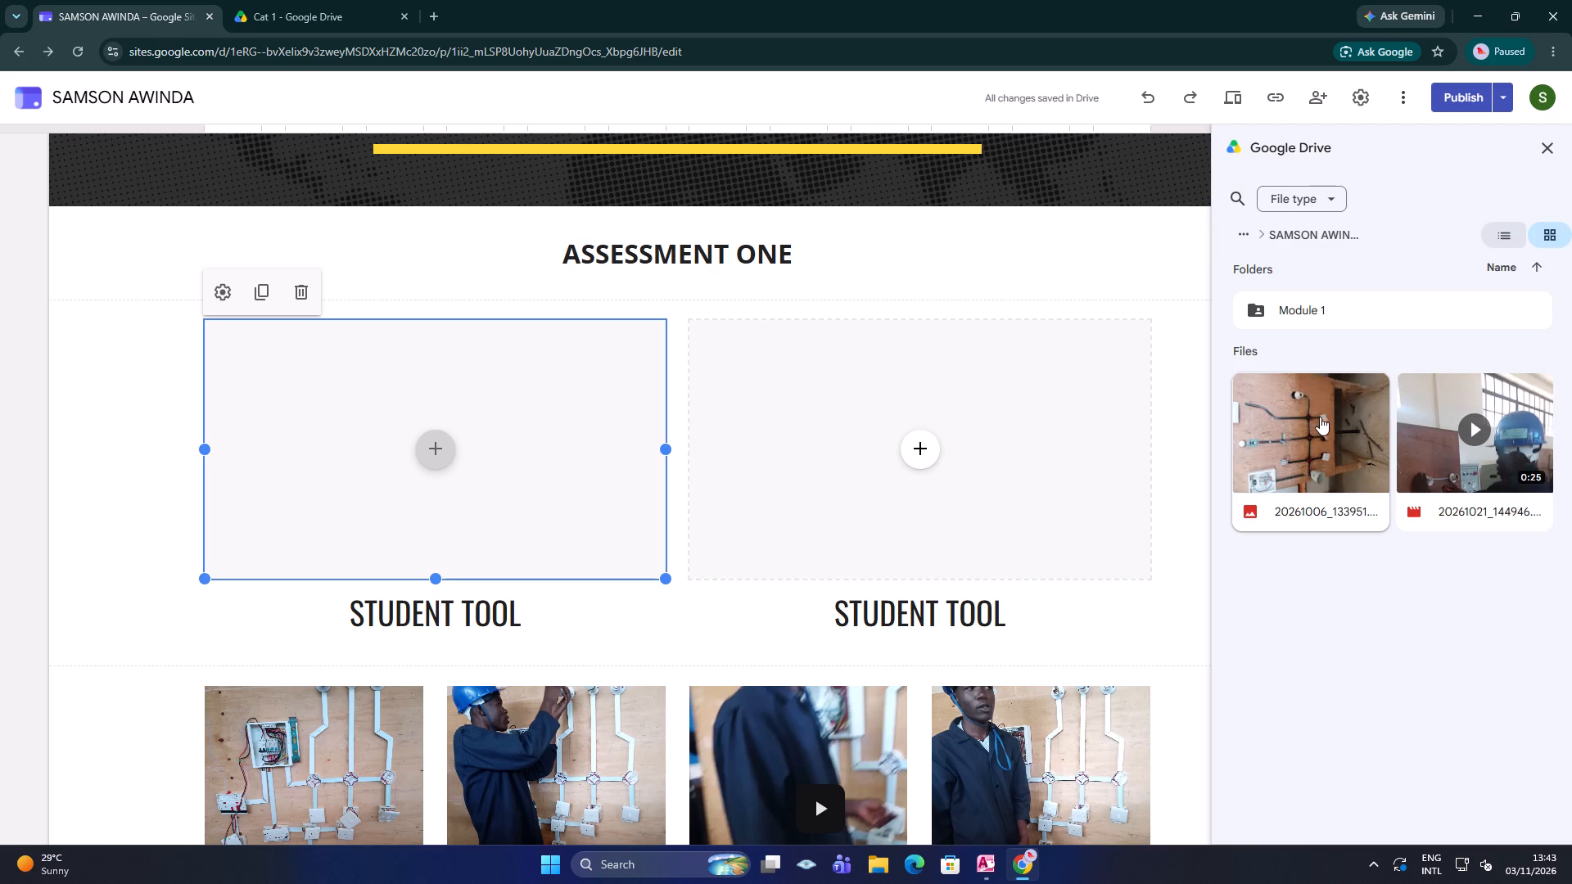
double_click(1330, 309)
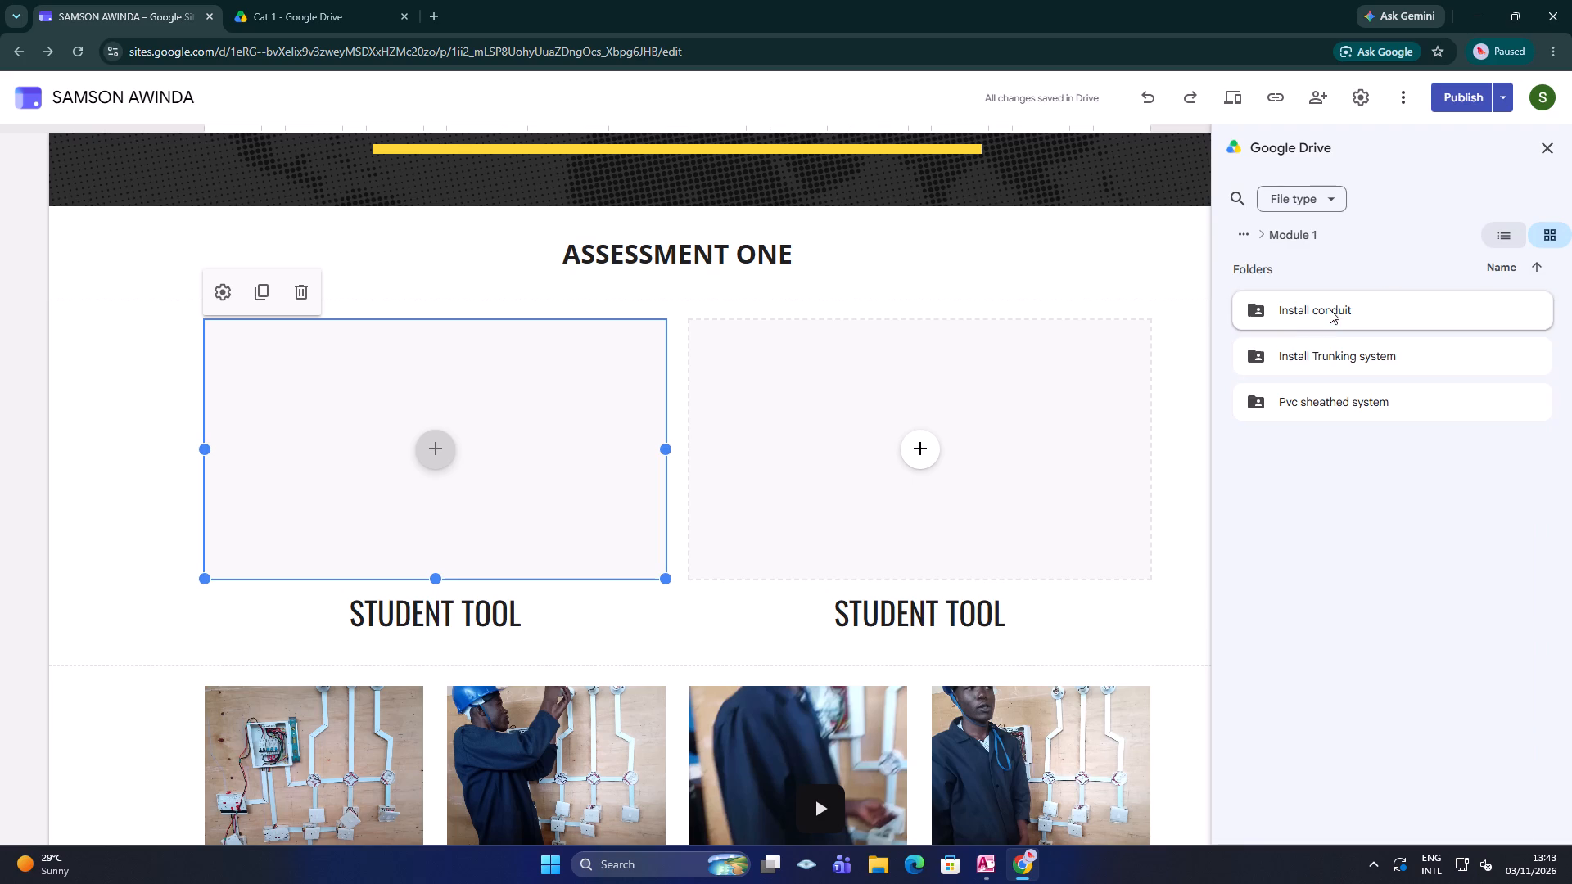
double_click(1327, 354)
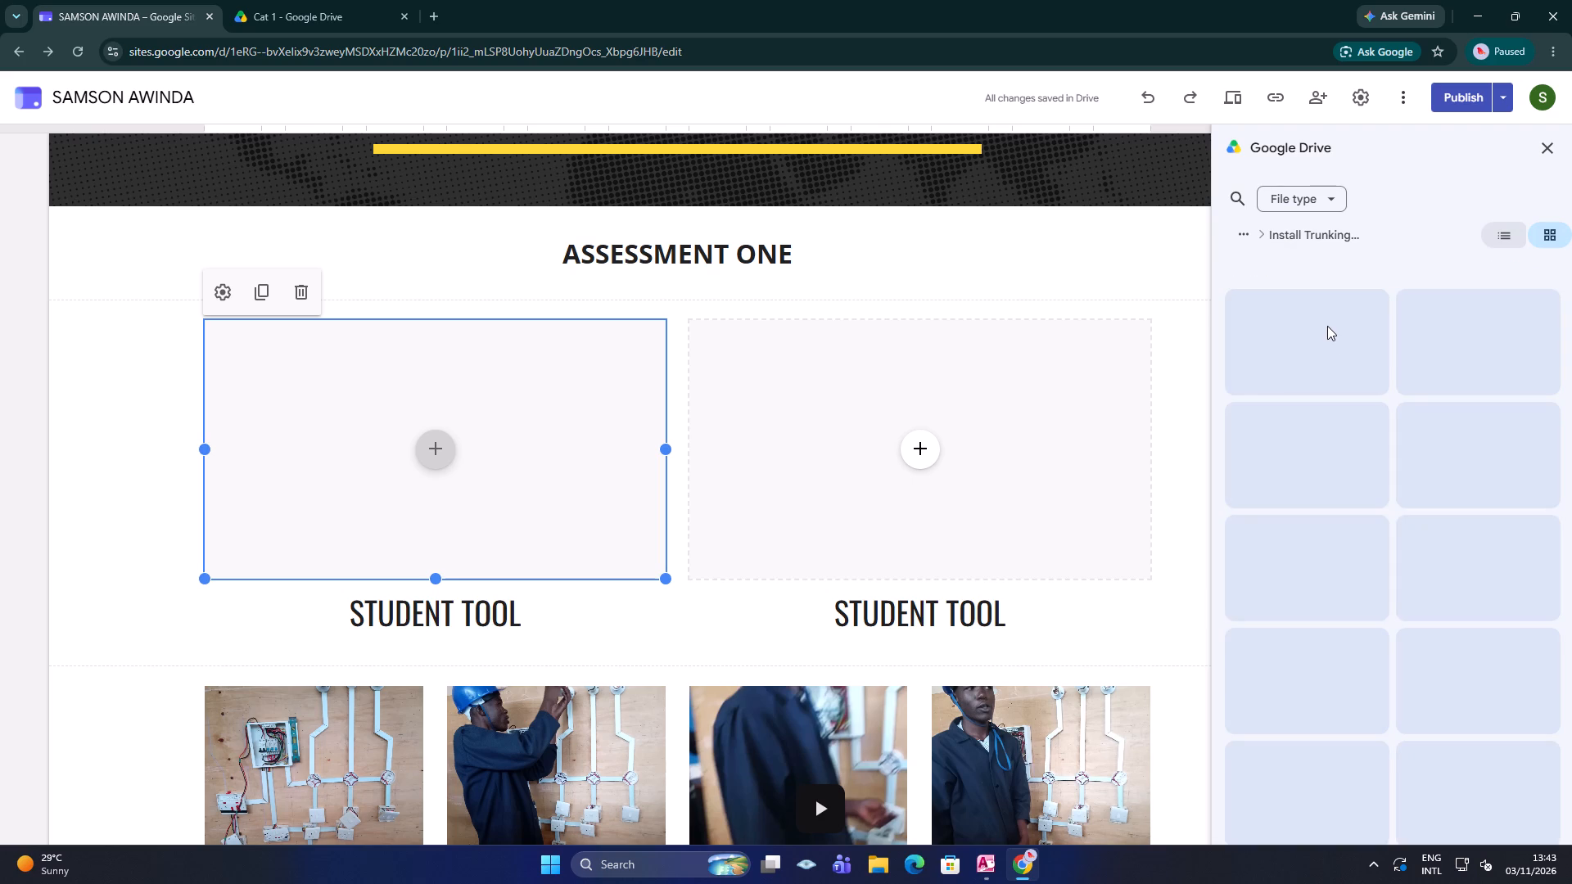
double_click(1330, 314)
scroll(1332, 501, down, 4)
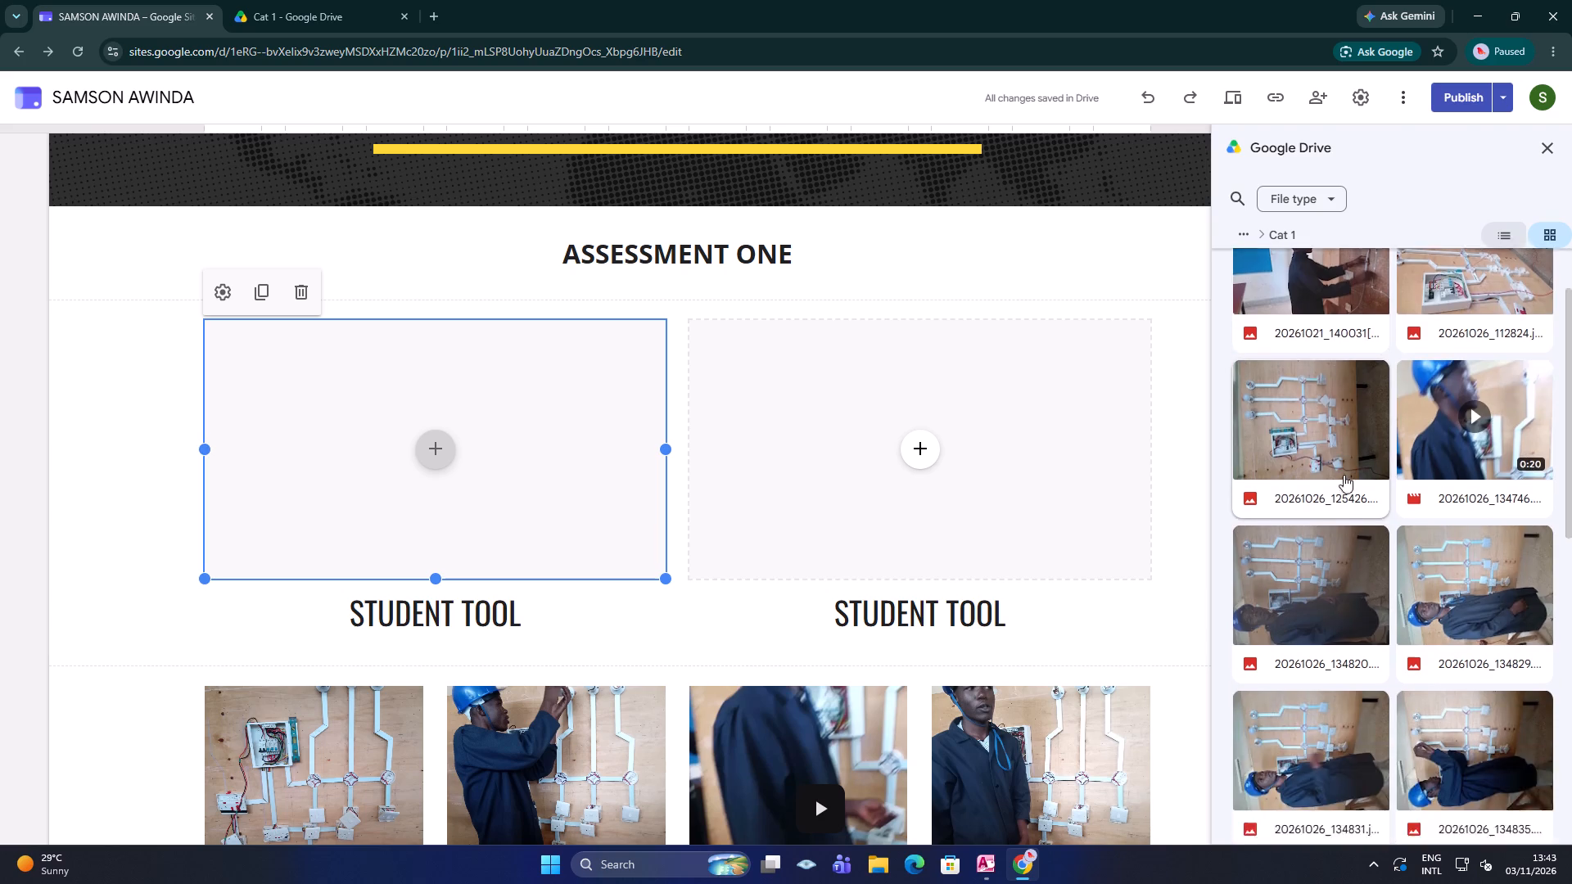
scroll(1344, 475, down, 15)
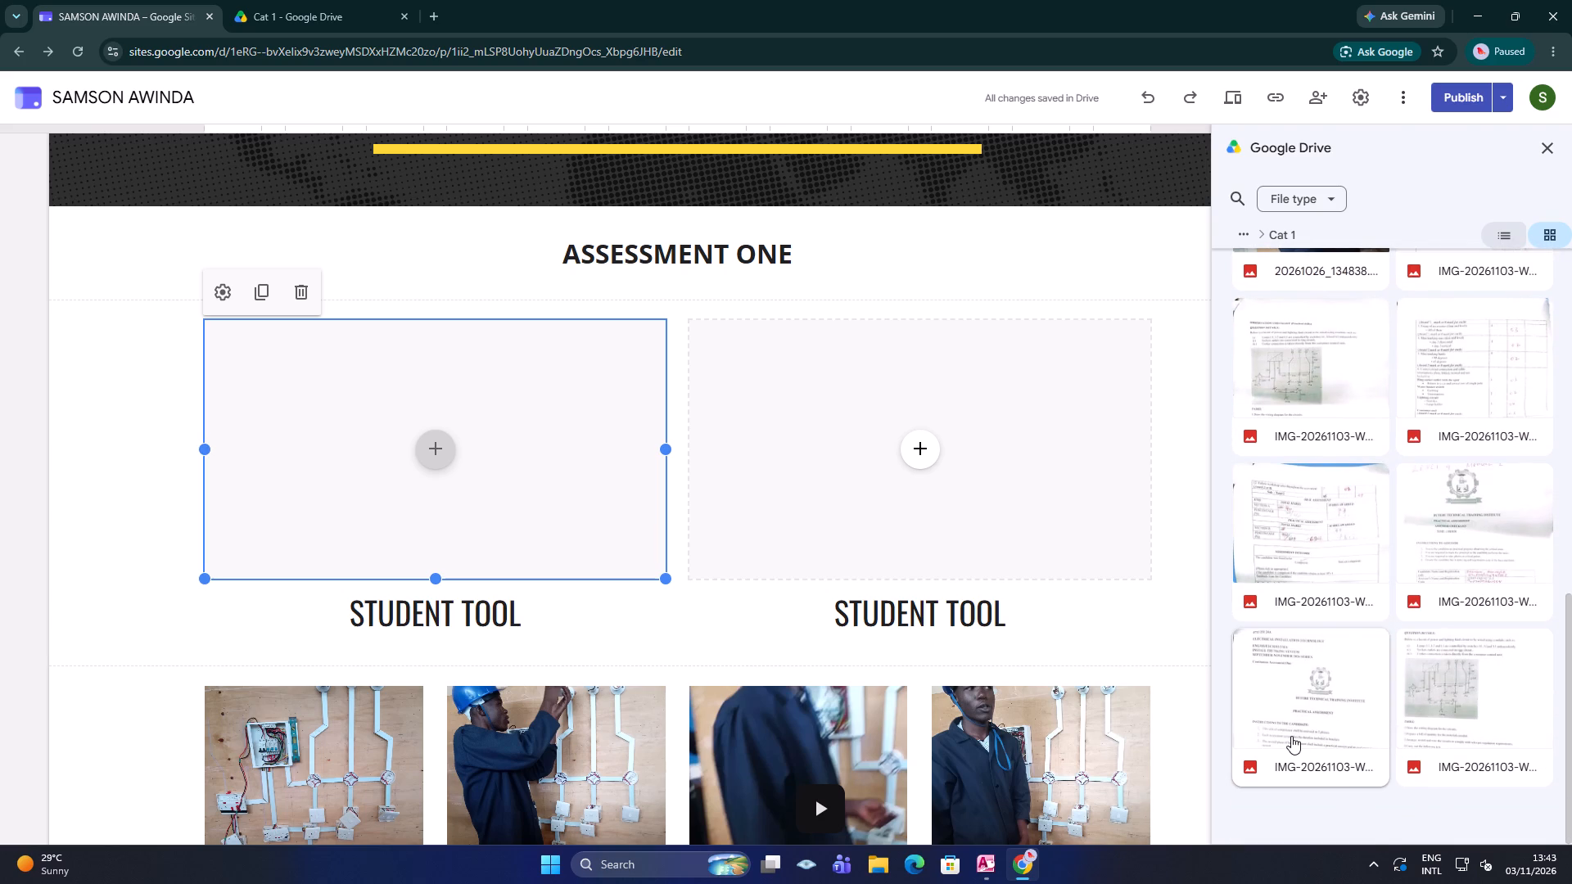
double_click(1291, 736)
Fill the second Student Tool placeholder with the new circuit diagram and tasks scan from Module 1 > Install Trunking system > Cat 1 in Drive.
click(925, 458)
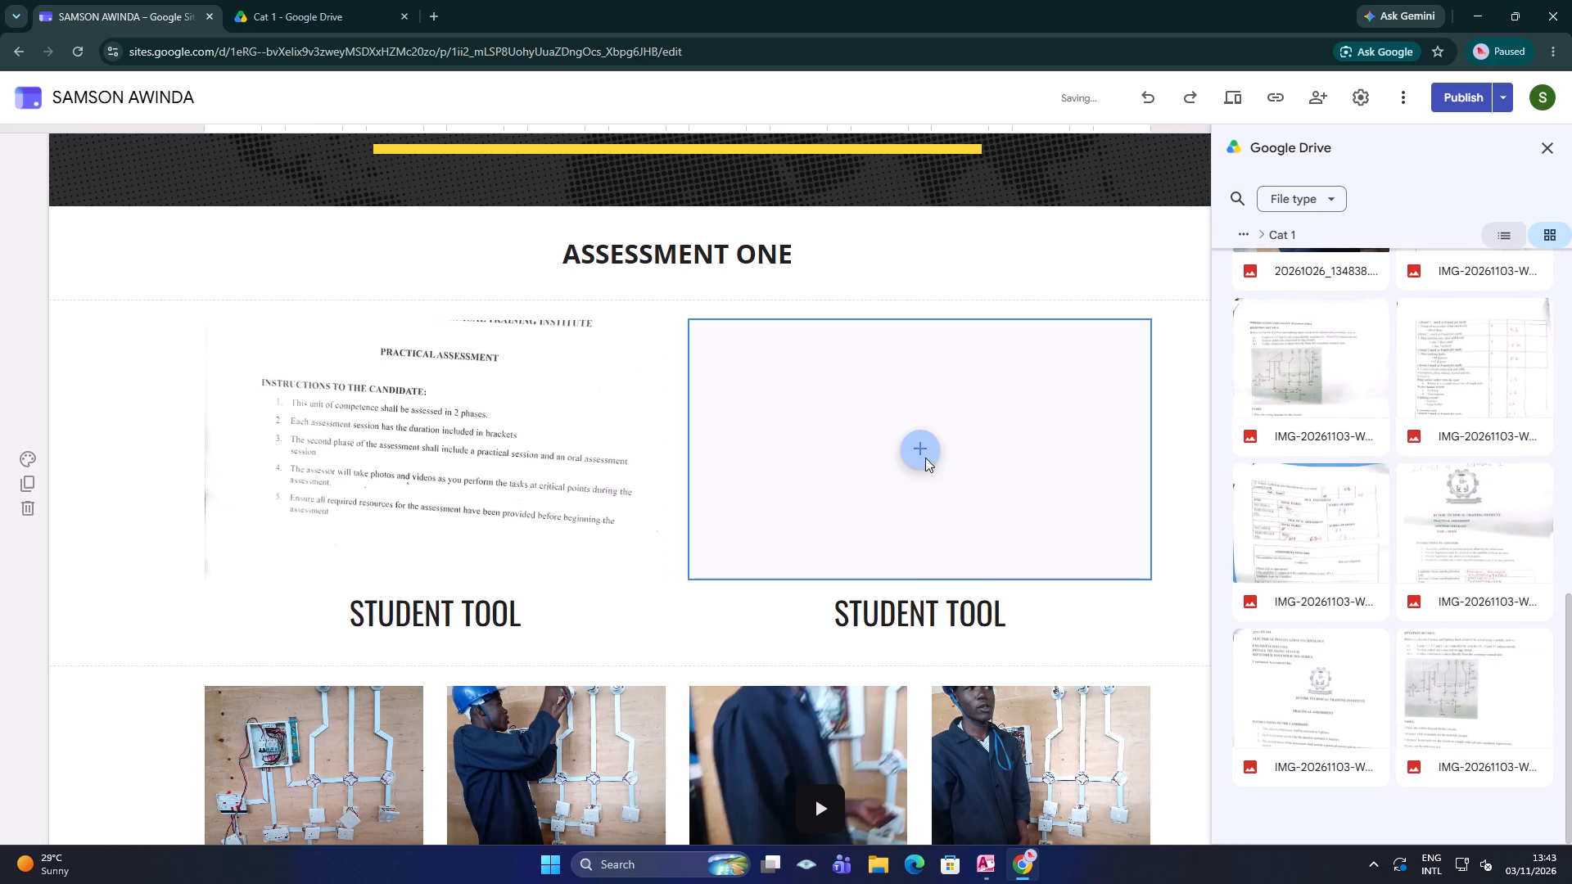
click(973, 562)
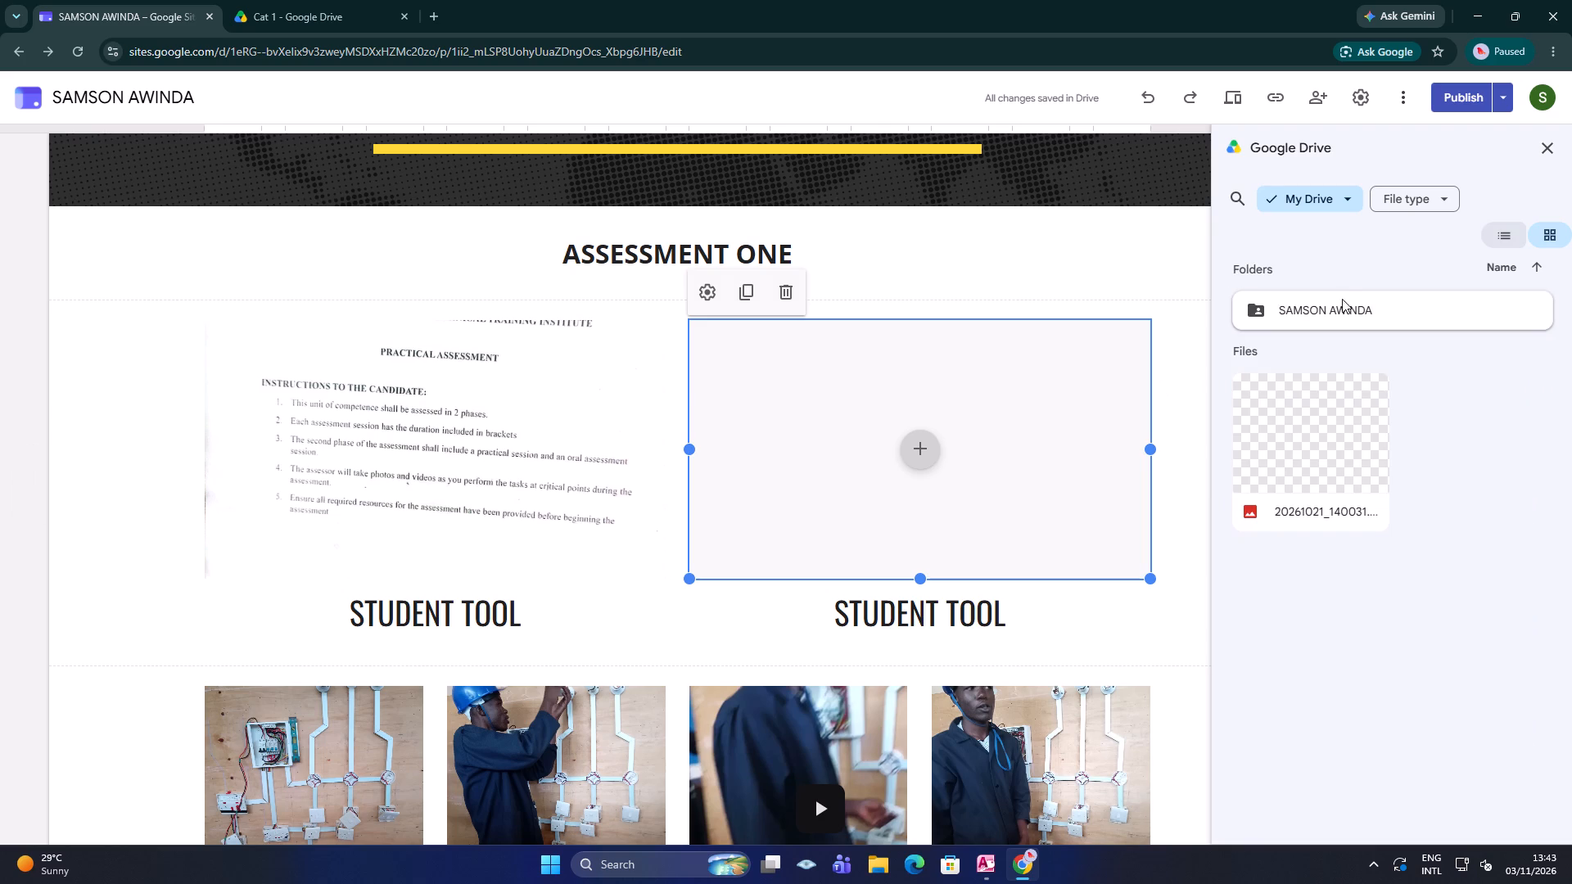
double_click(1408, 313)
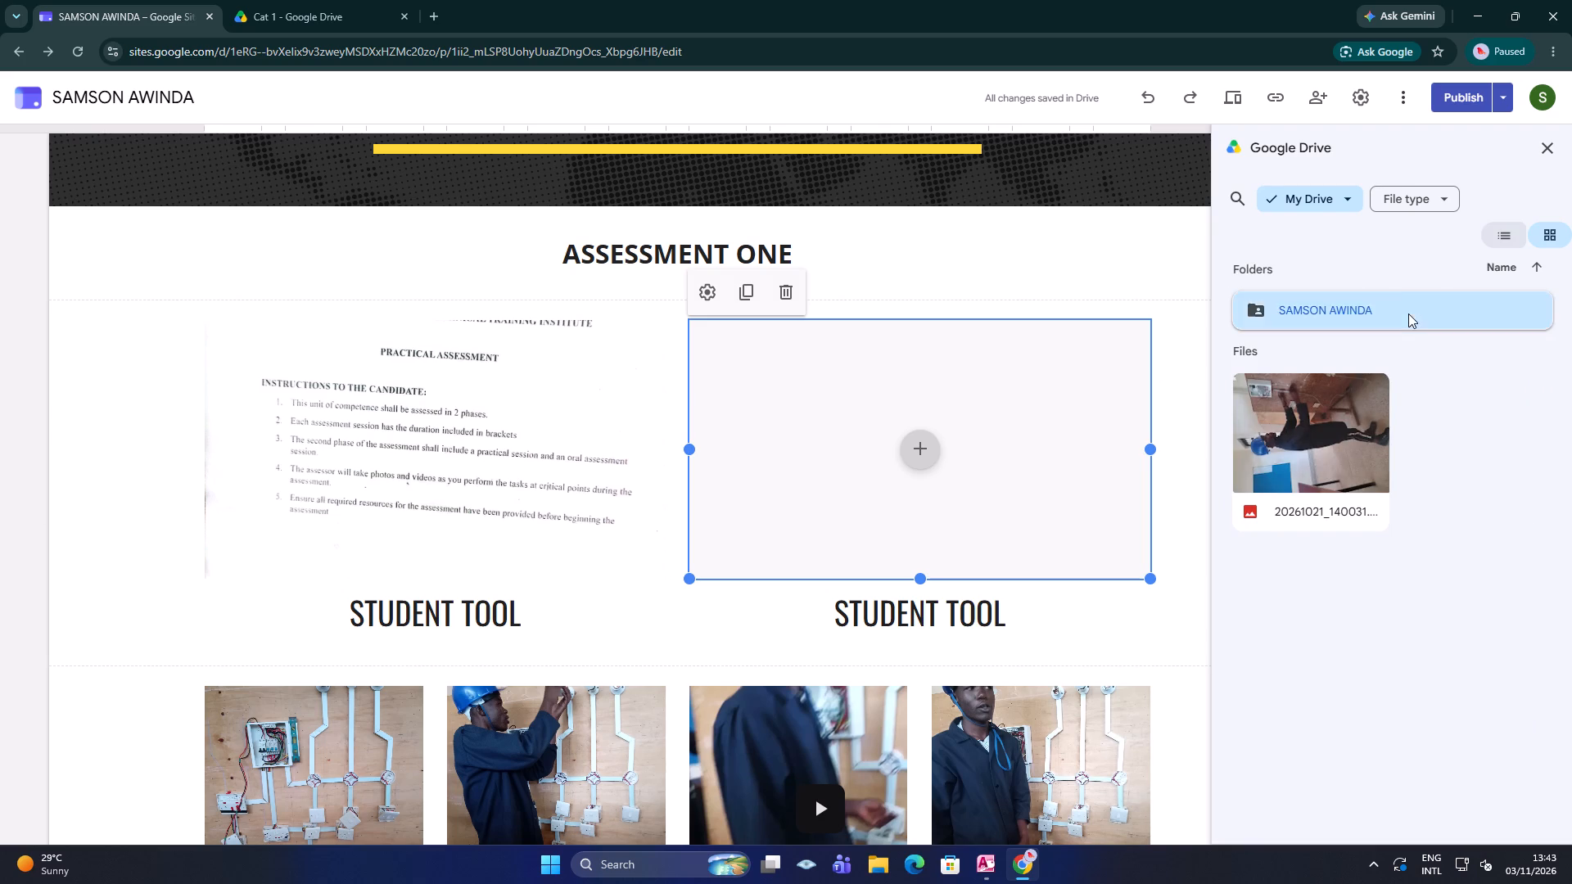
double_click(1303, 313)
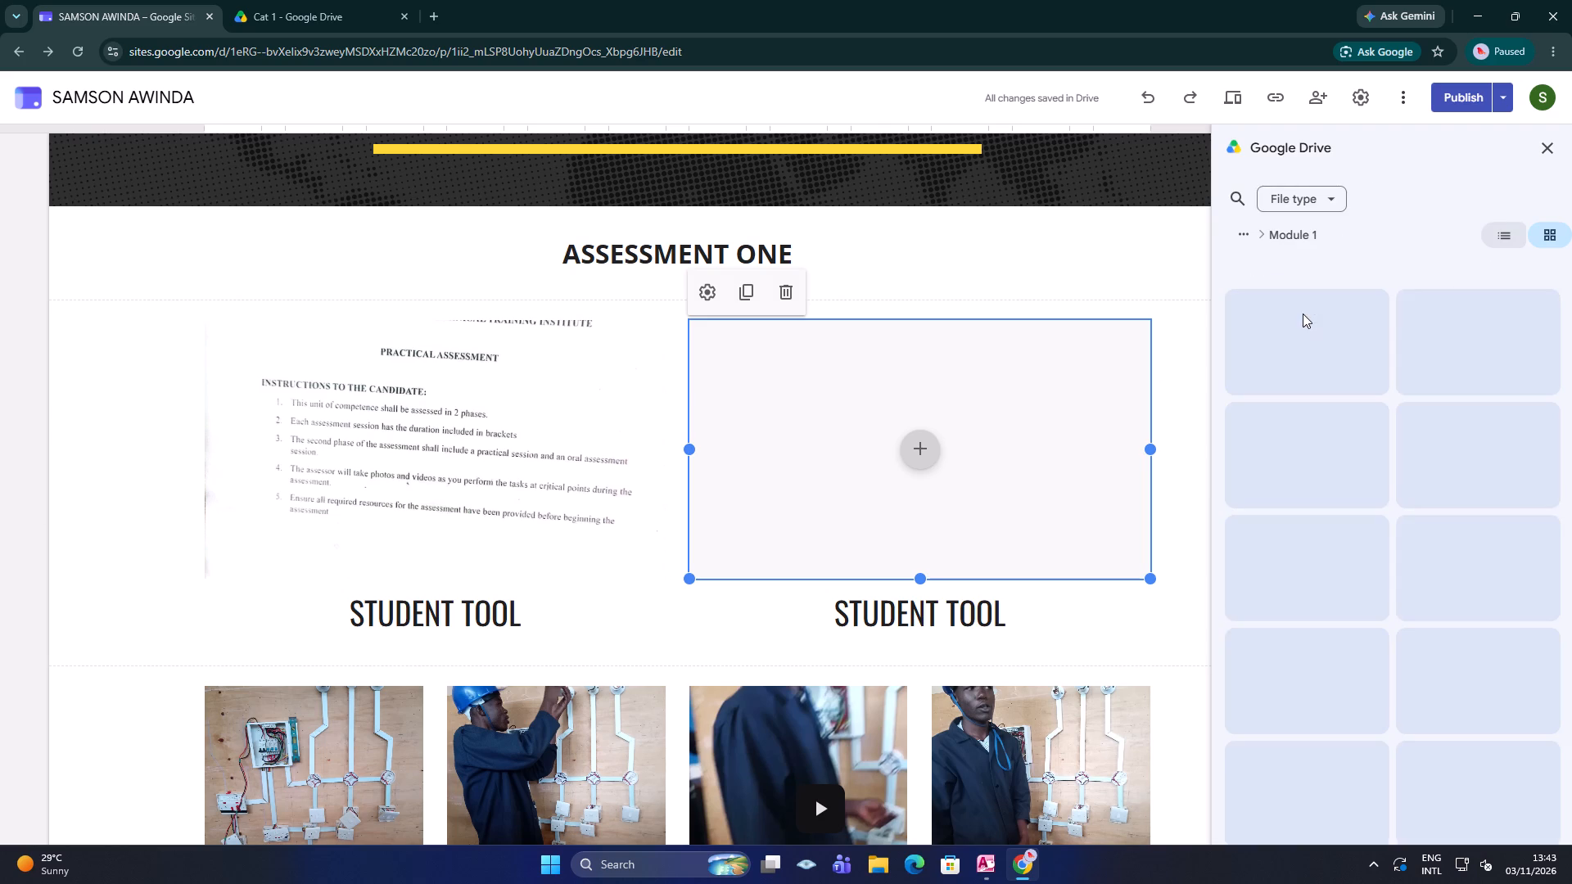
double_click(1308, 349)
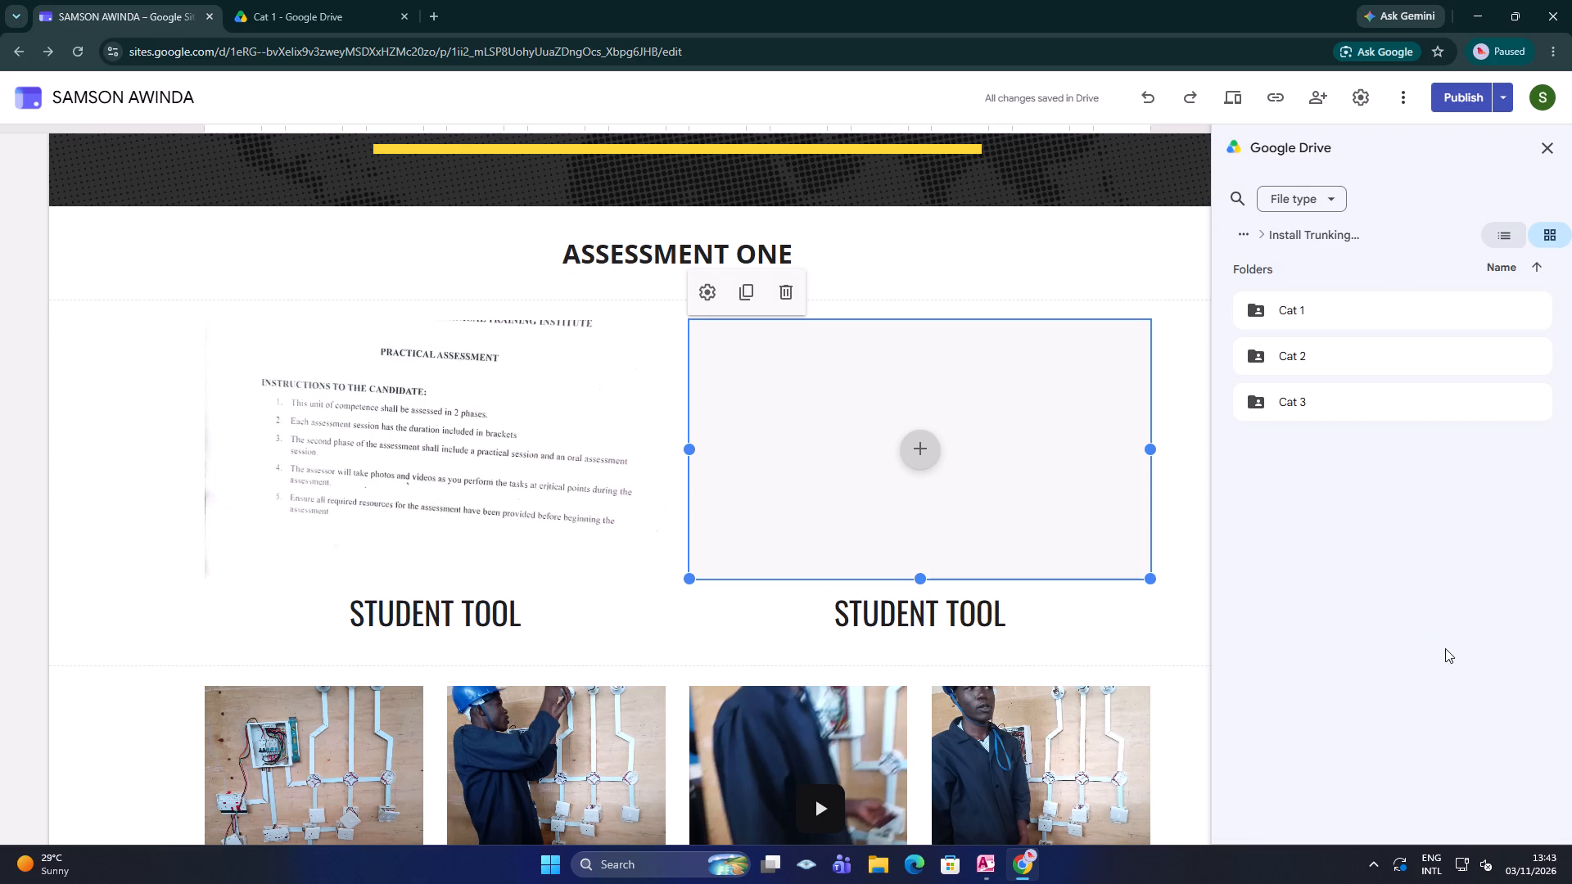
double_click(1343, 315)
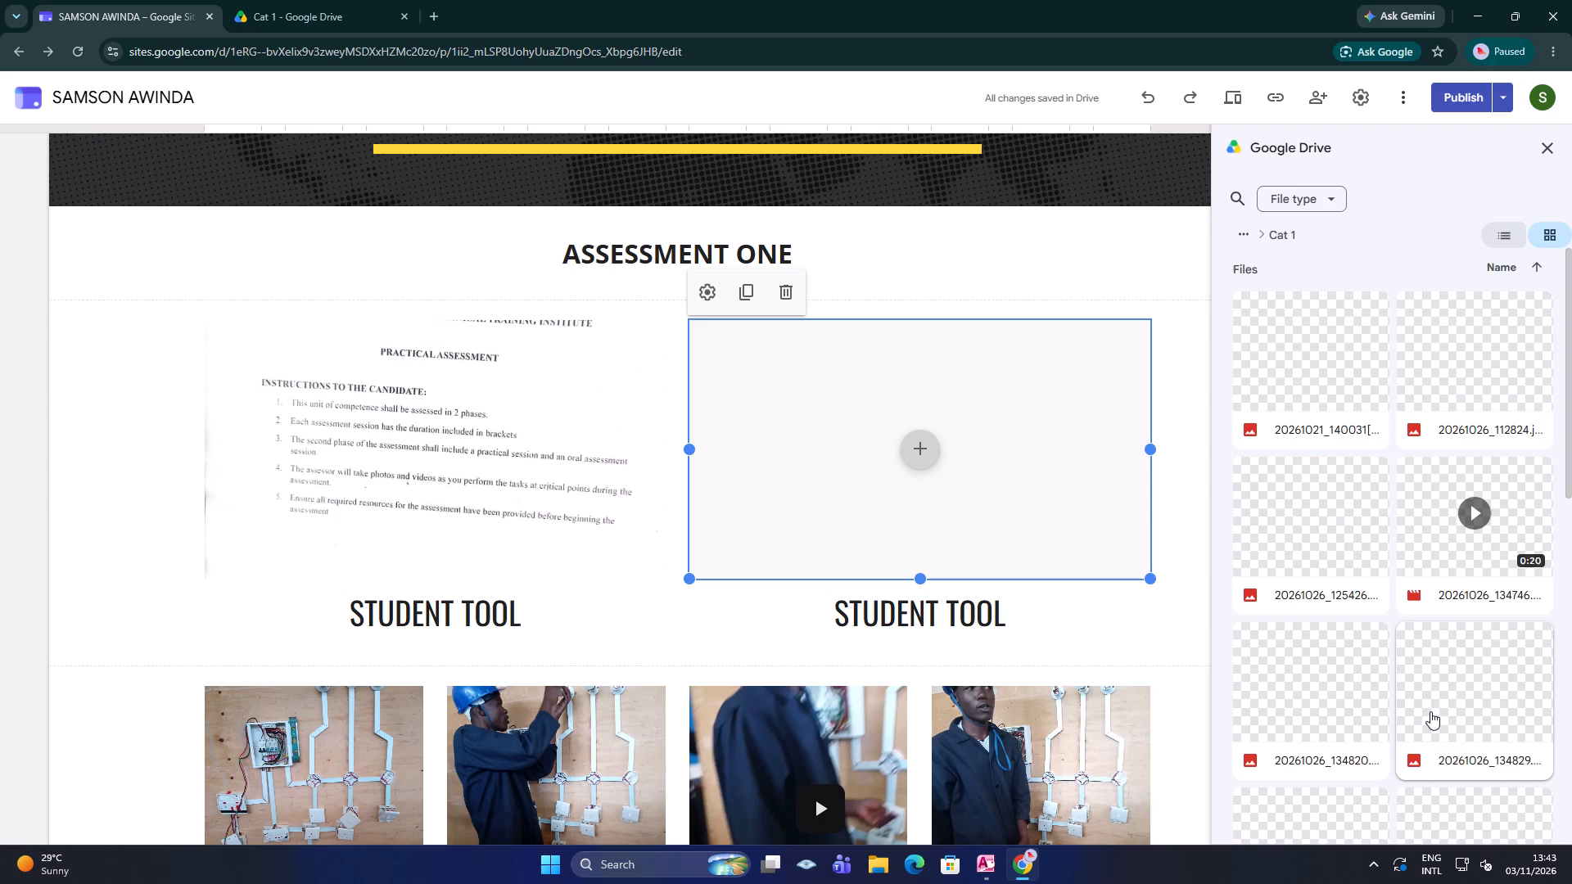
scroll(1405, 625, down, 15)
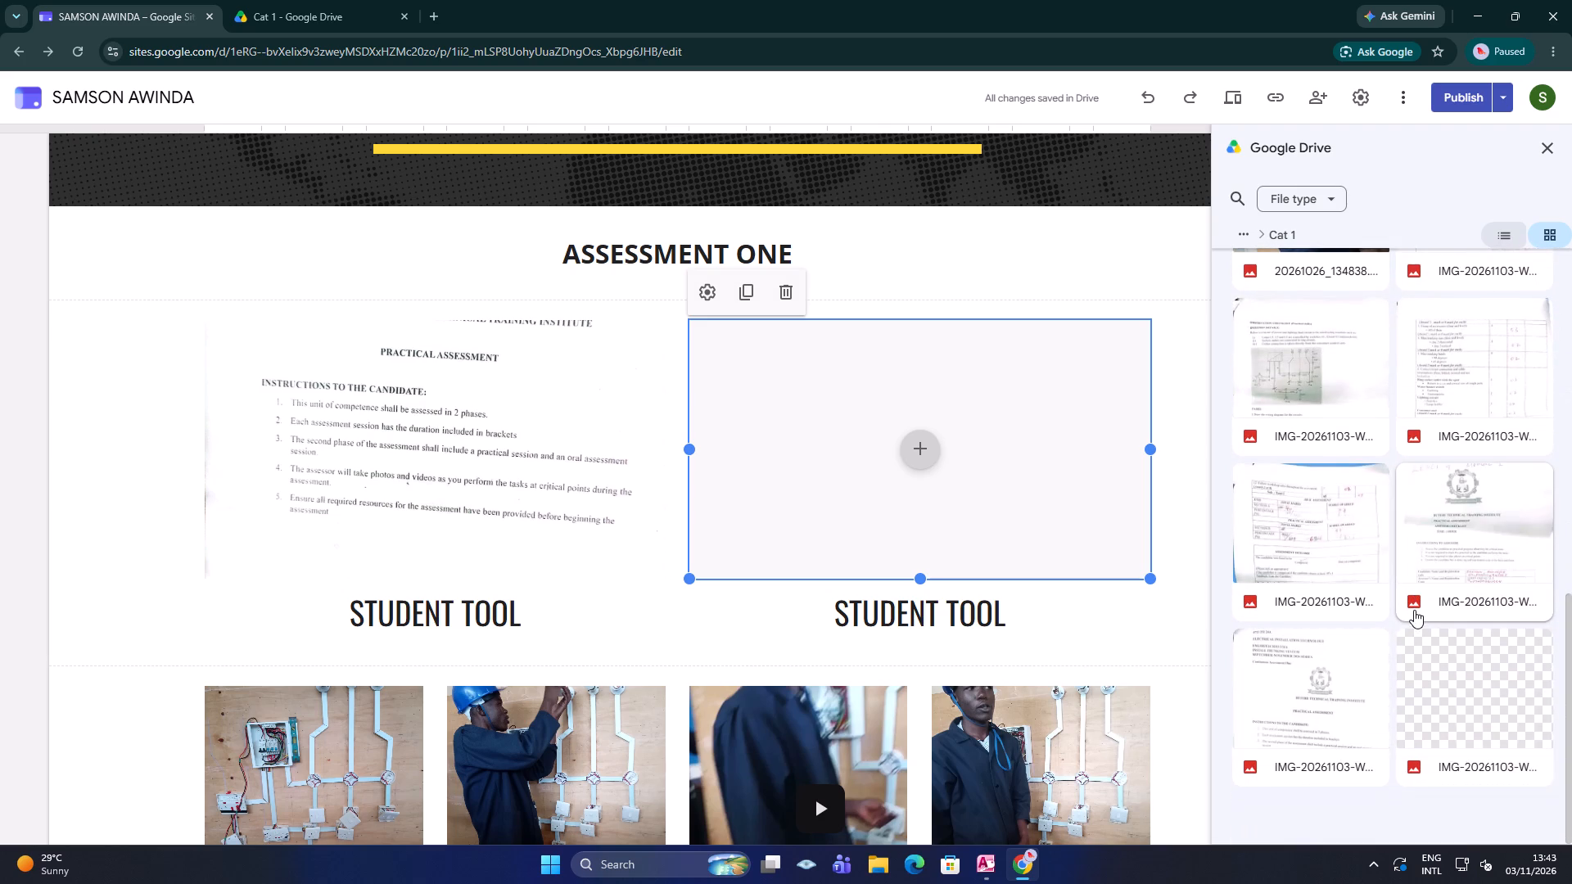
scroll(1414, 610, down, 4)
double_click(1434, 684)
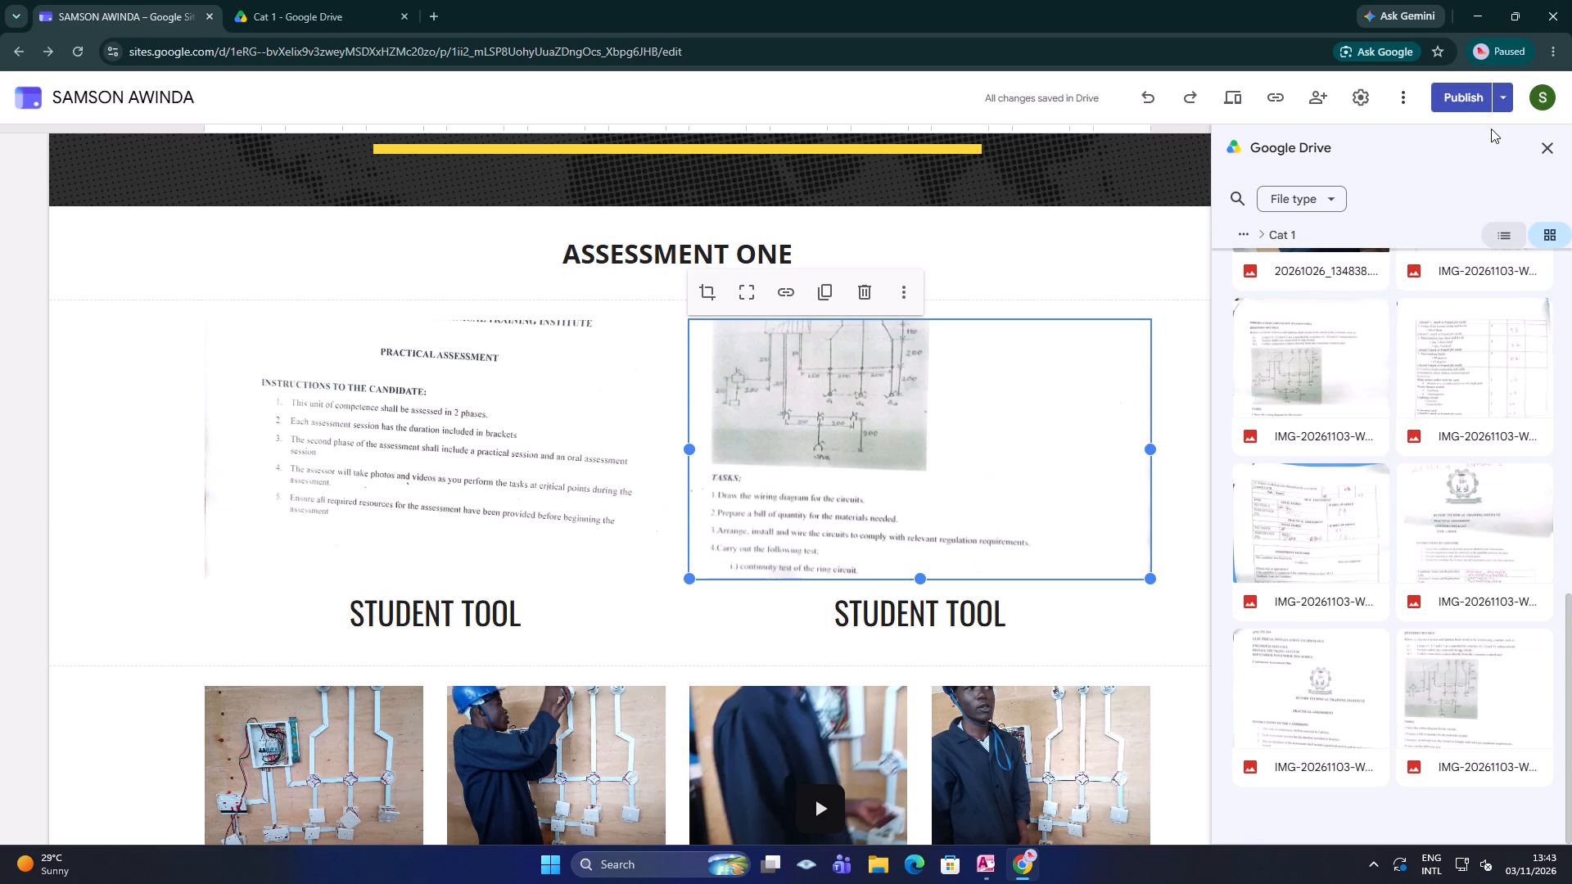
Review the changes and publish the updated site.
click(1468, 100)
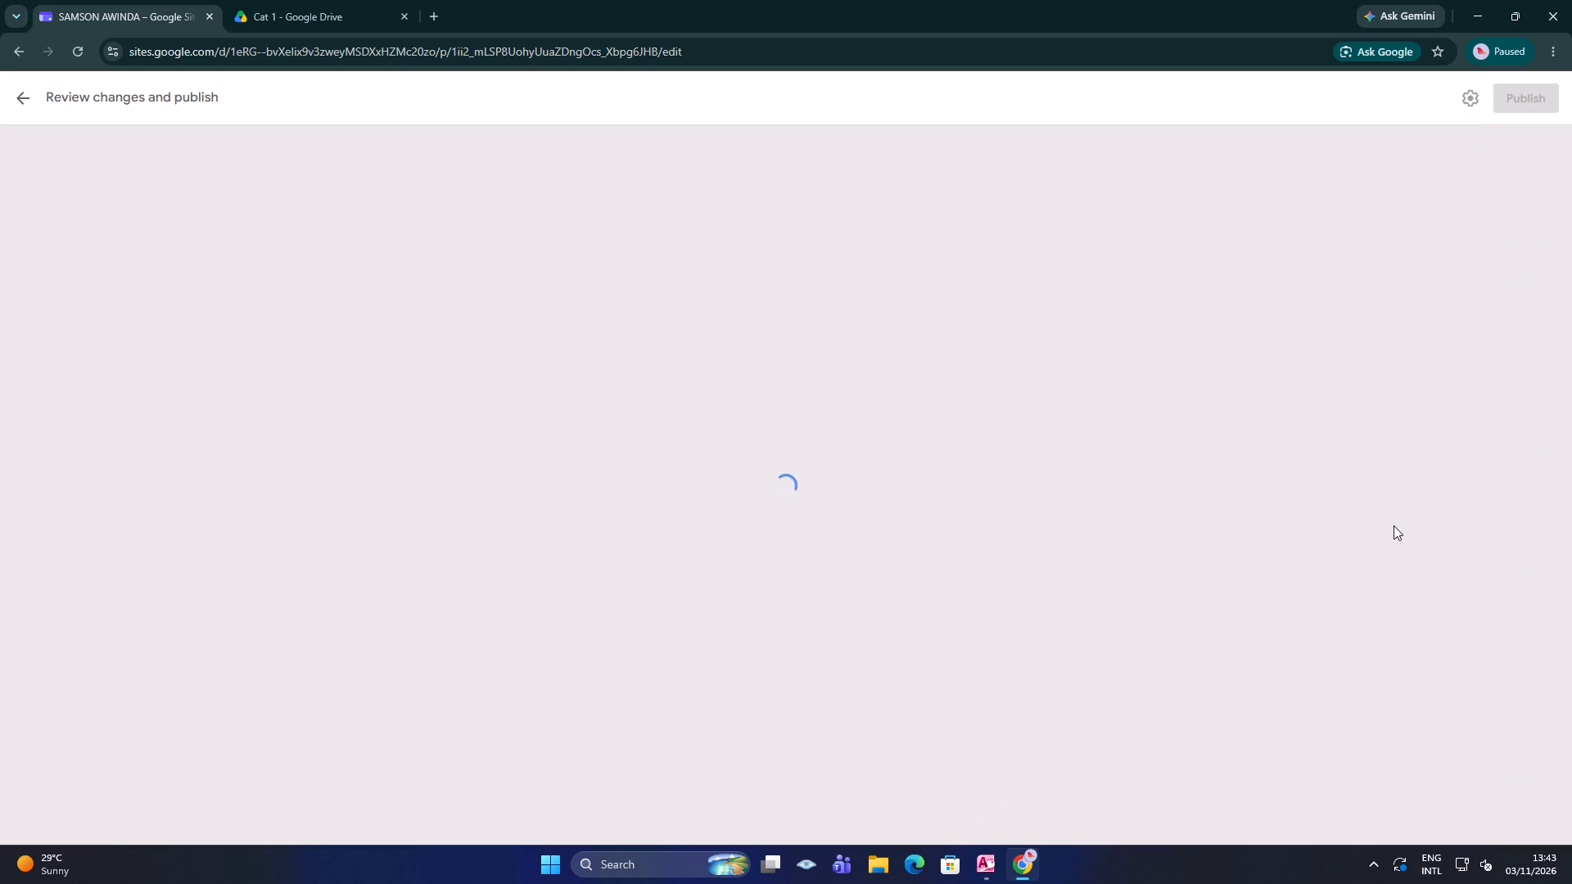
click(1525, 102)
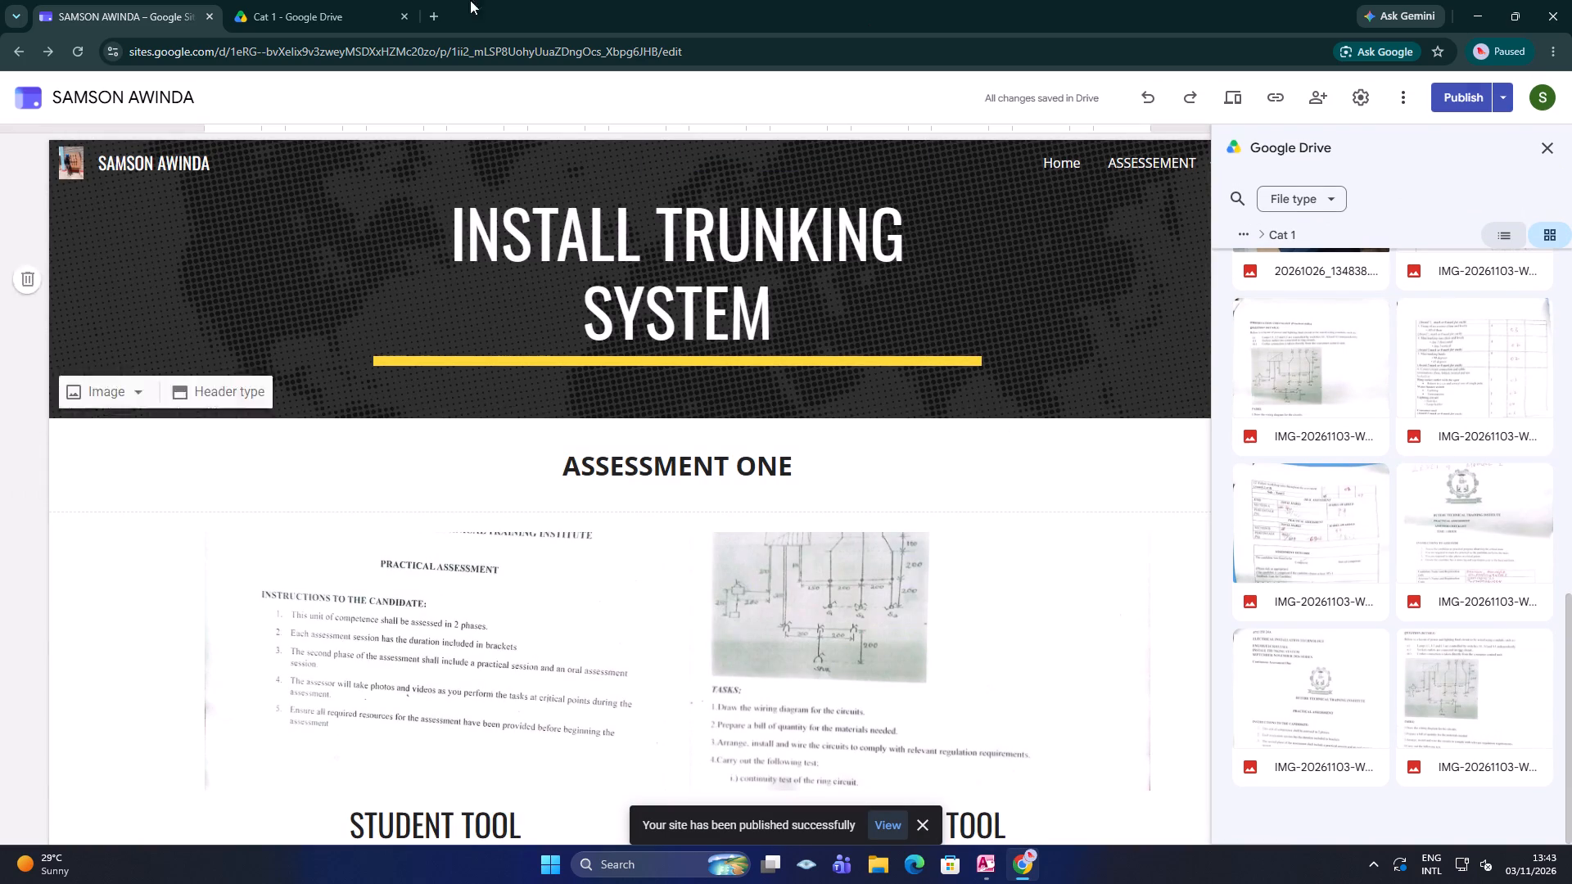
Examine the Install Trunking System page's student tools, practical media, assessment scans and remaining empty placeholders.
scroll(637, 517, down, 13)
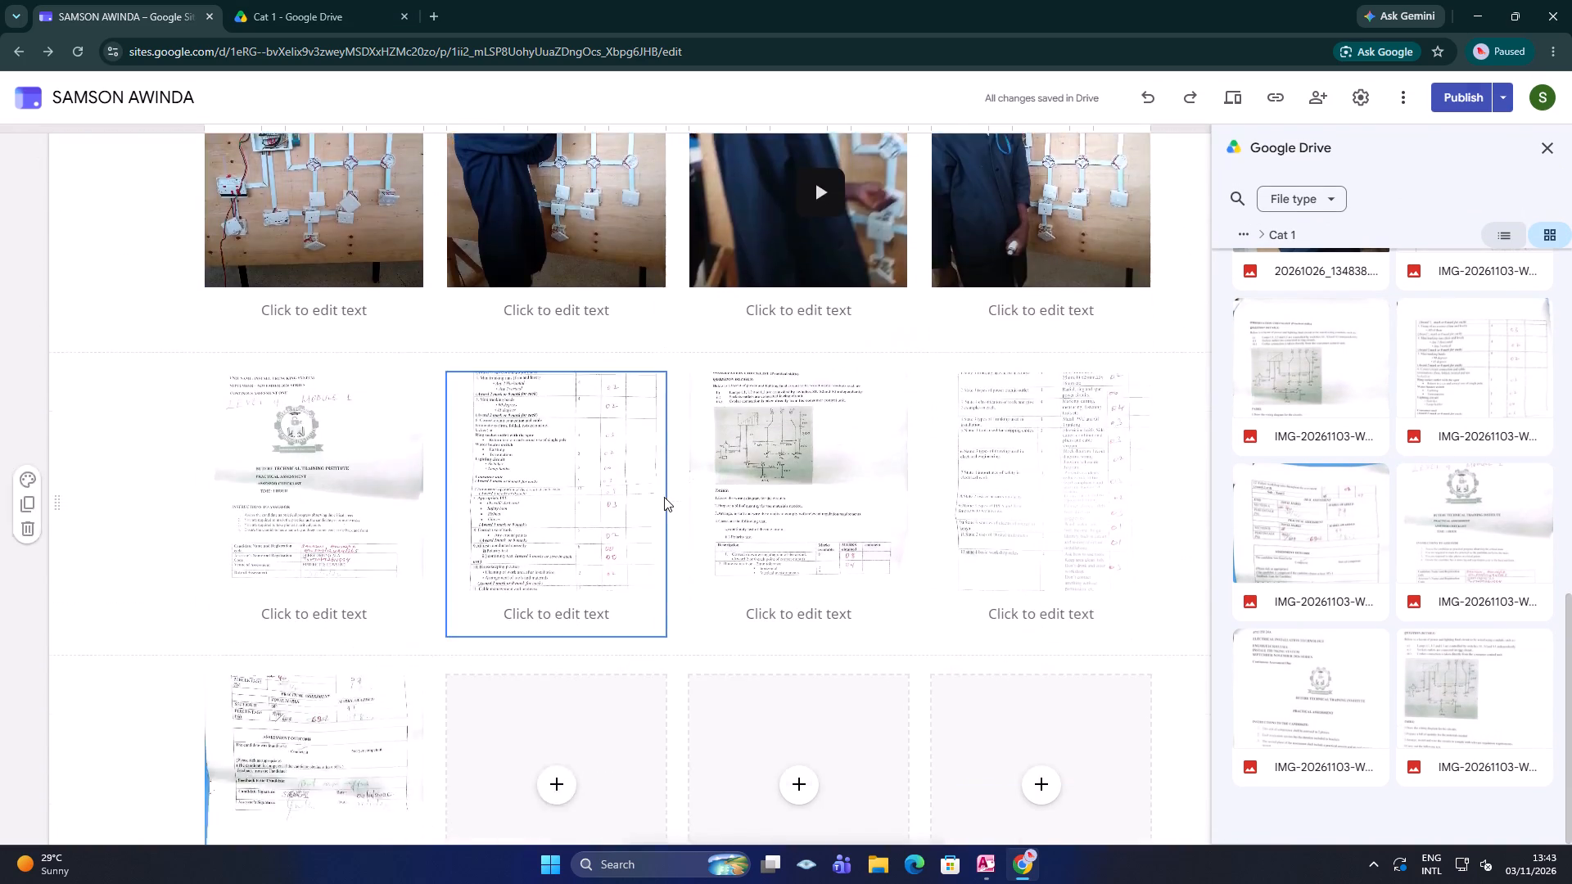
scroll(664, 497, down, 8)
scroll(664, 497, up, 13)
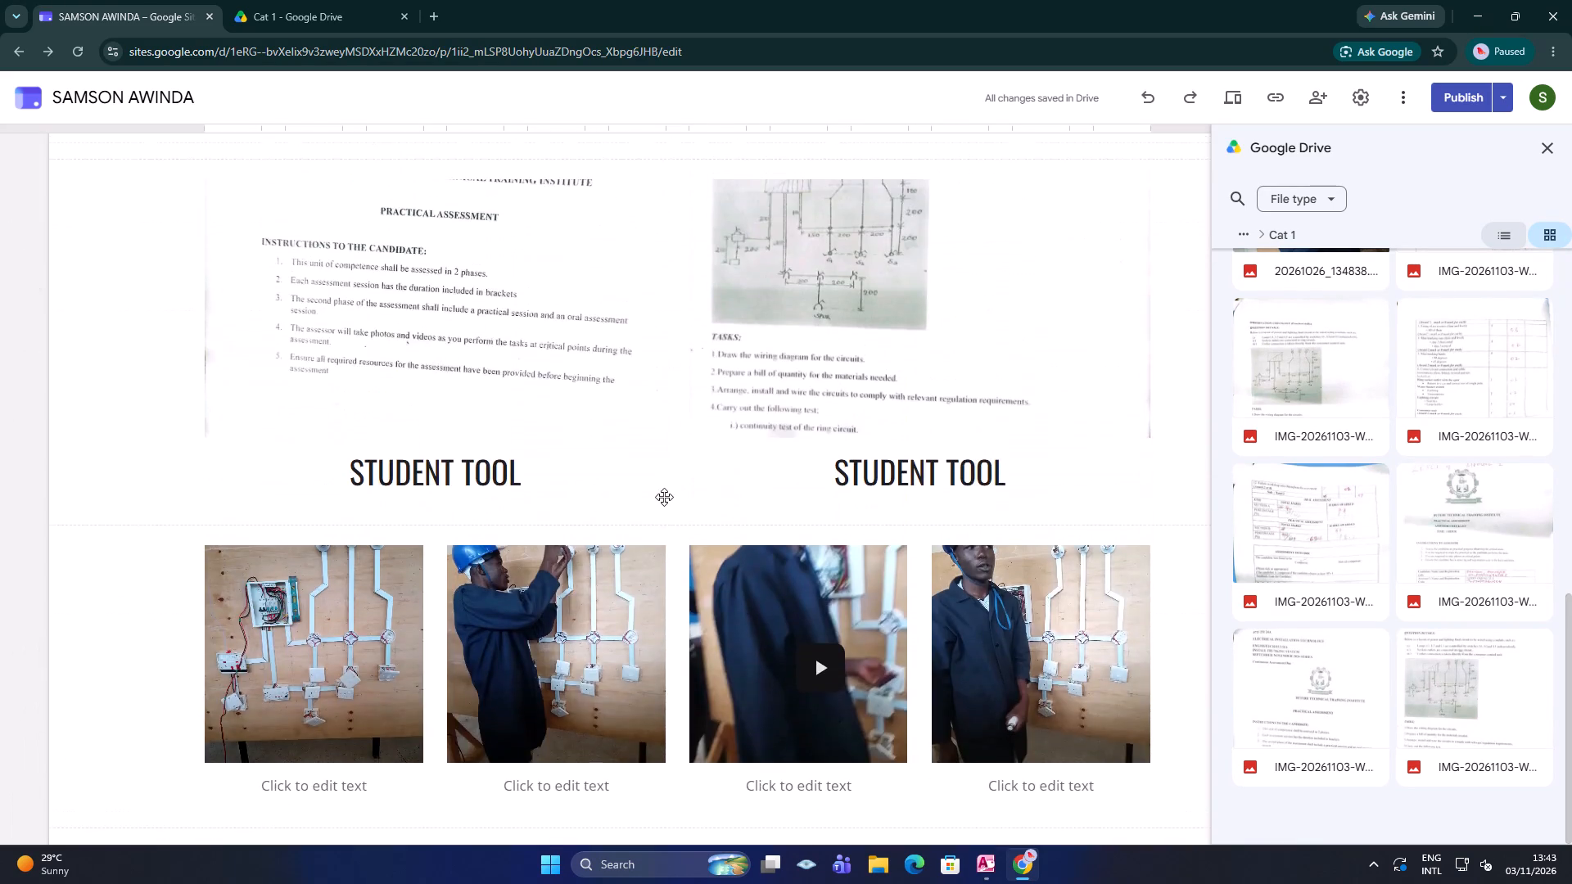
scroll(664, 497, up, 4)
scroll(659, 507, down, 8)
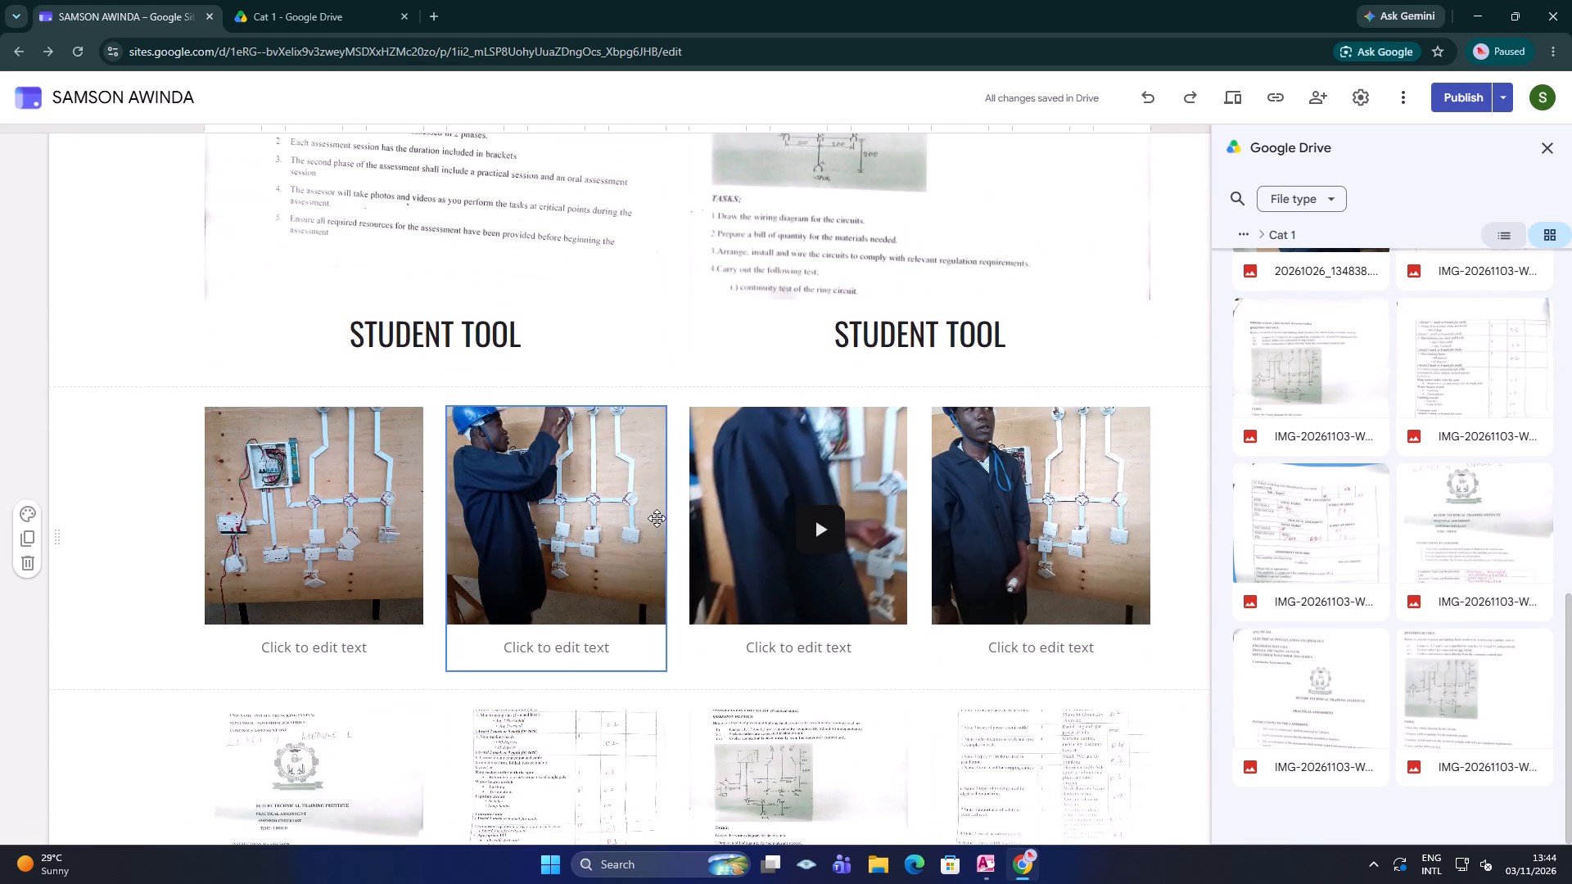
scroll(657, 518, down, 1)
scroll(657, 518, up, 2)
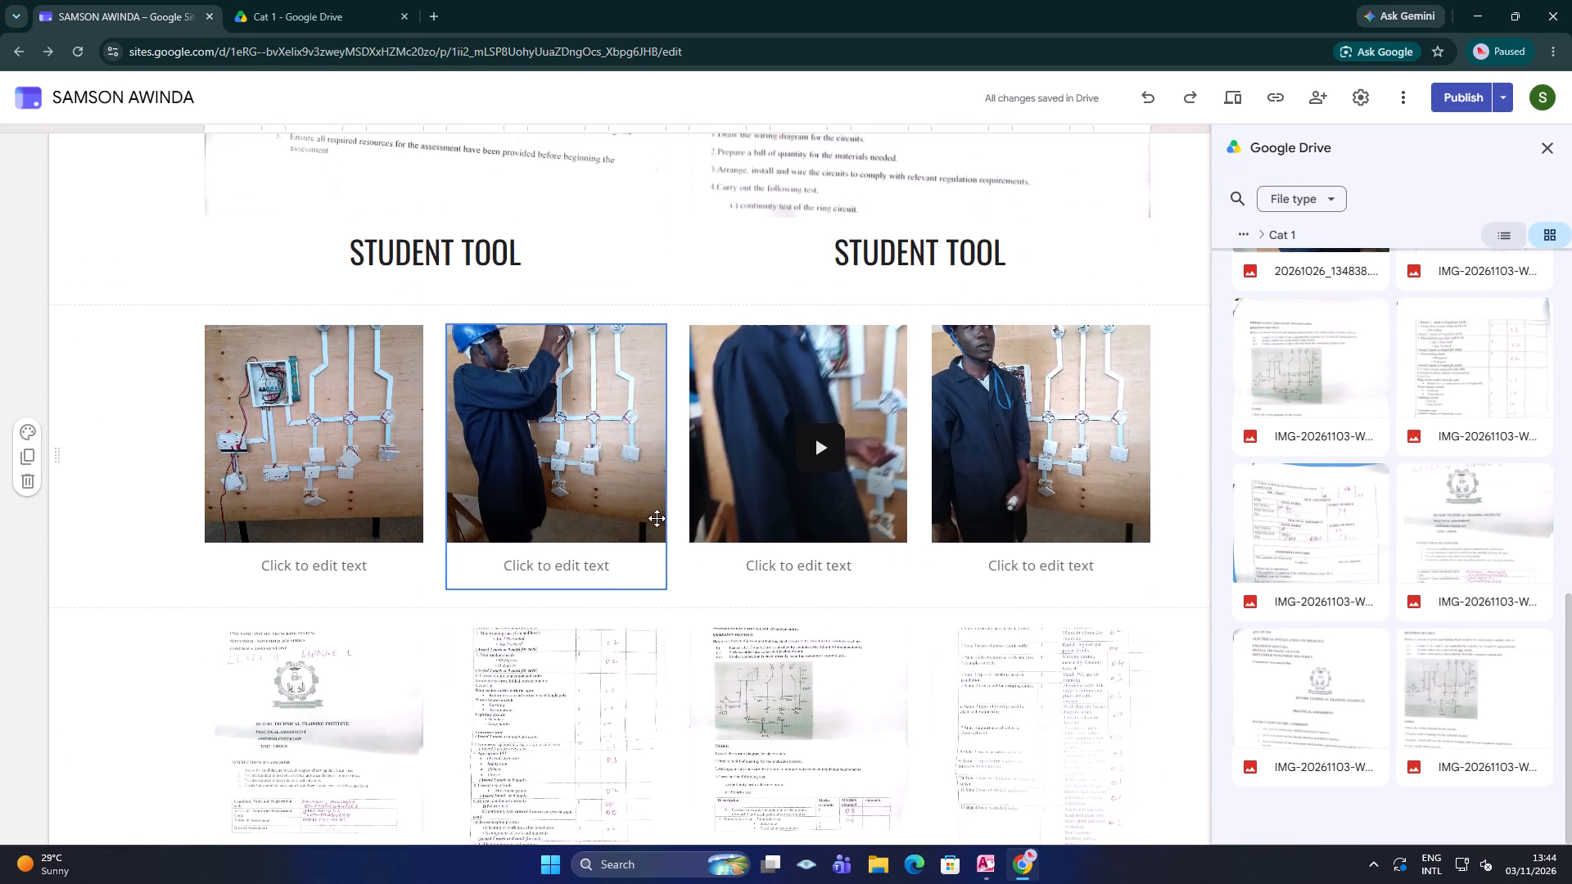
scroll(657, 518, down, 1)
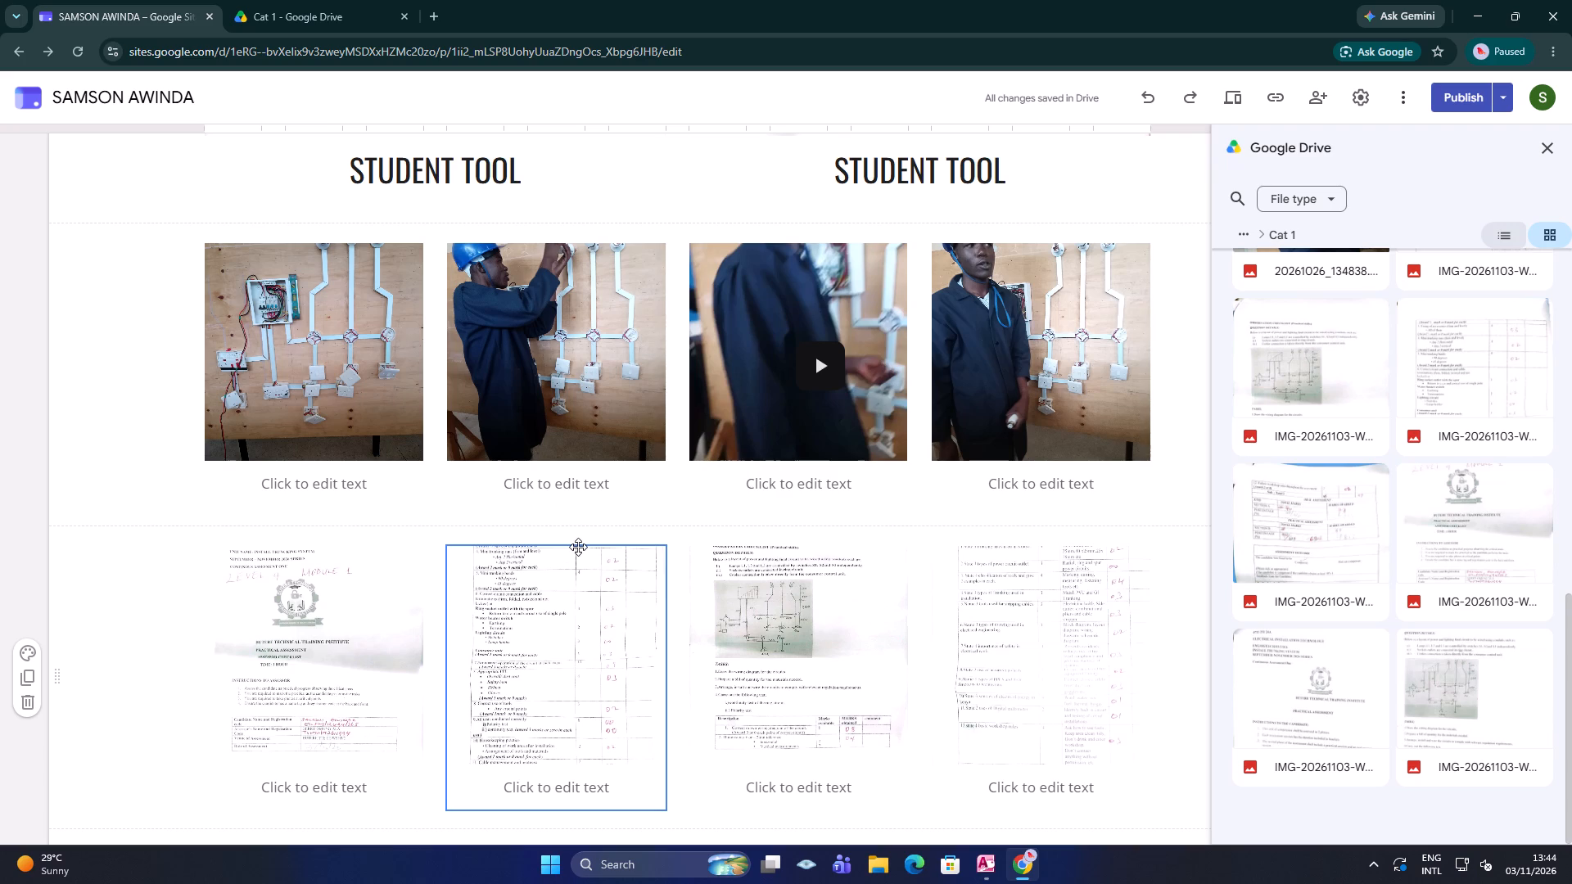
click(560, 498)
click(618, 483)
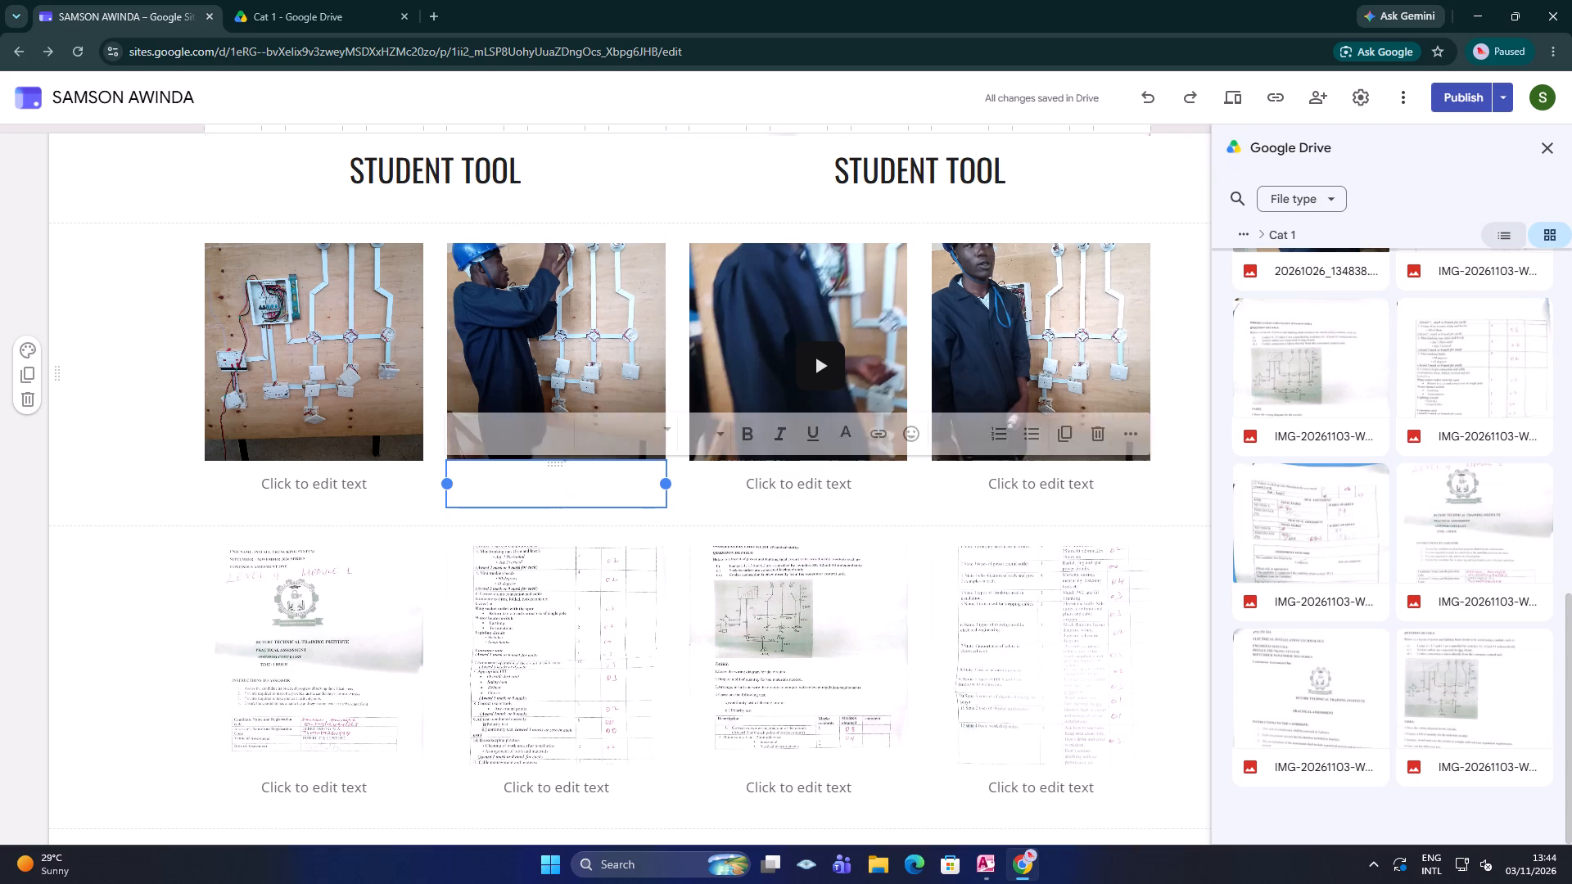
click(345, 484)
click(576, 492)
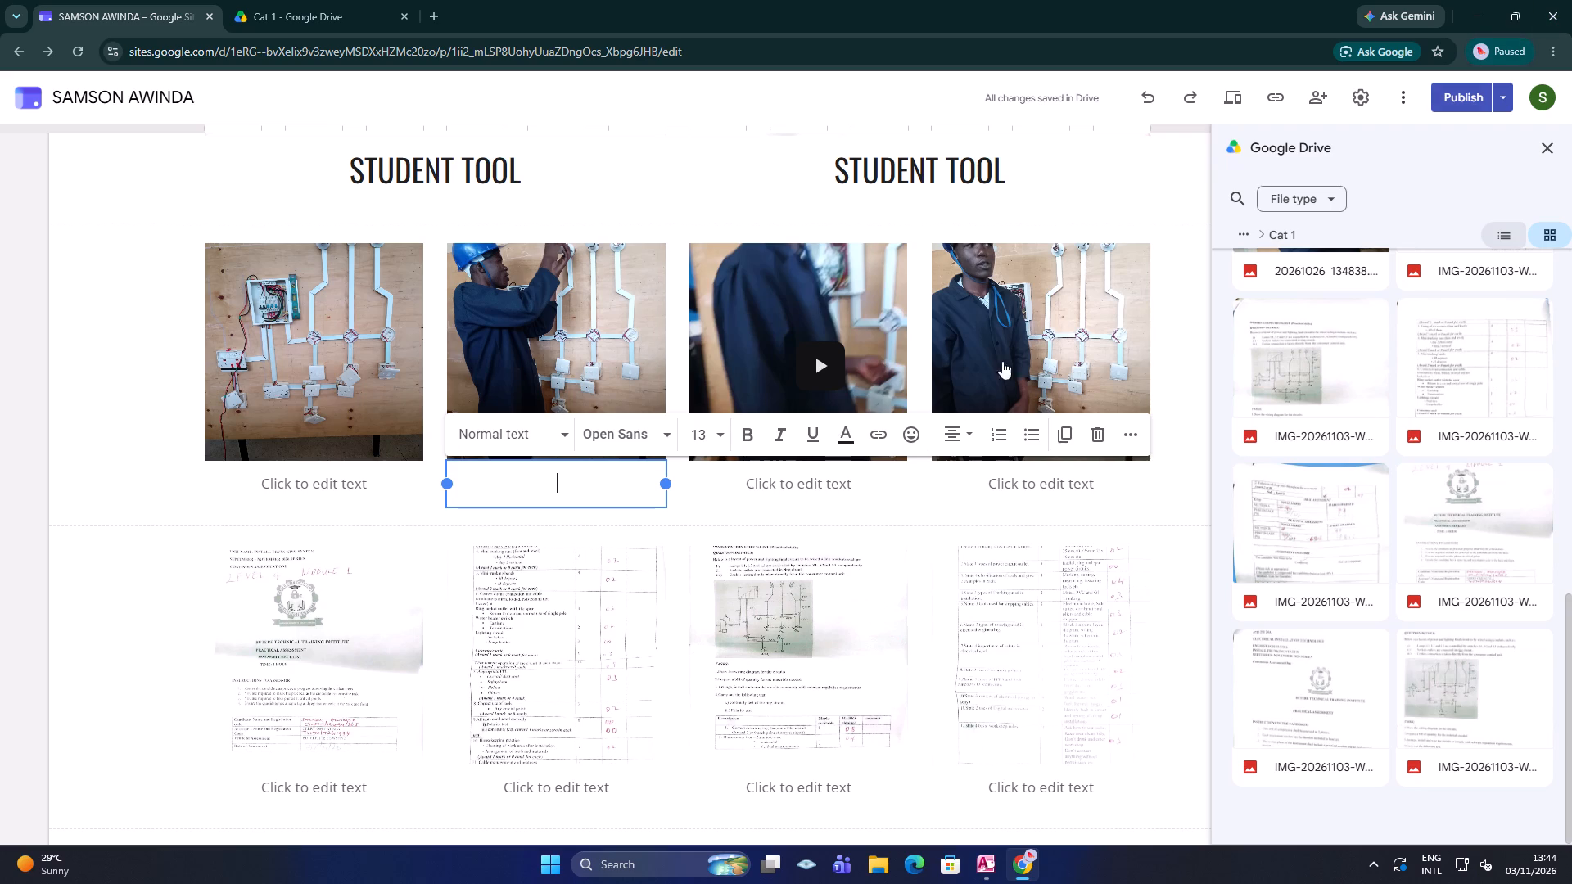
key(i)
Close the browser window with the site editor and agree to leave the site.
click(1556, 11)
key(m)
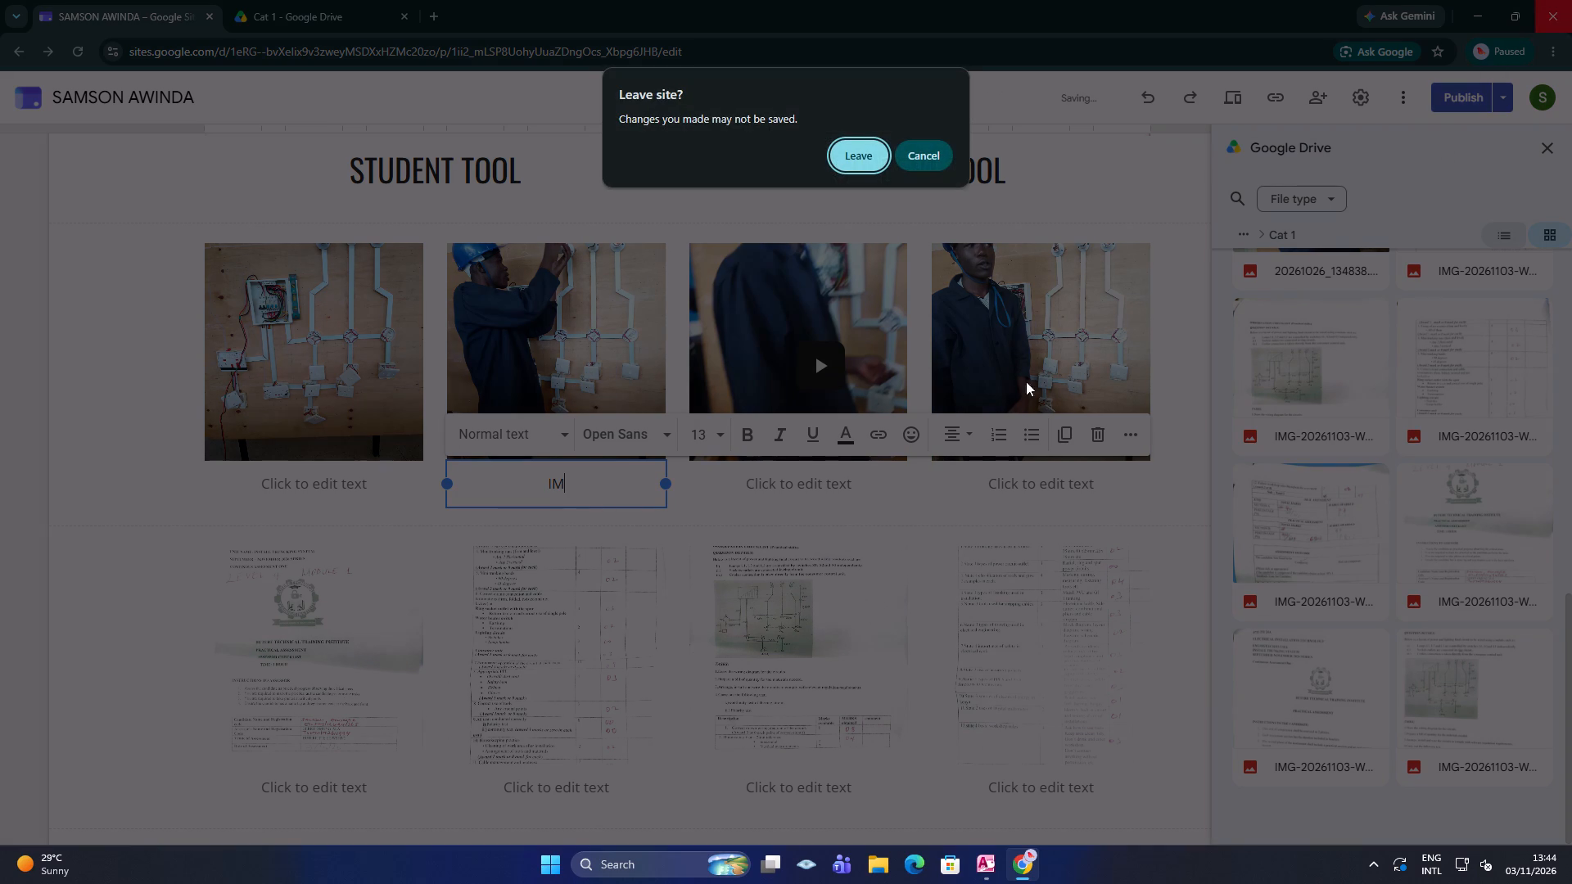
click(844, 160)
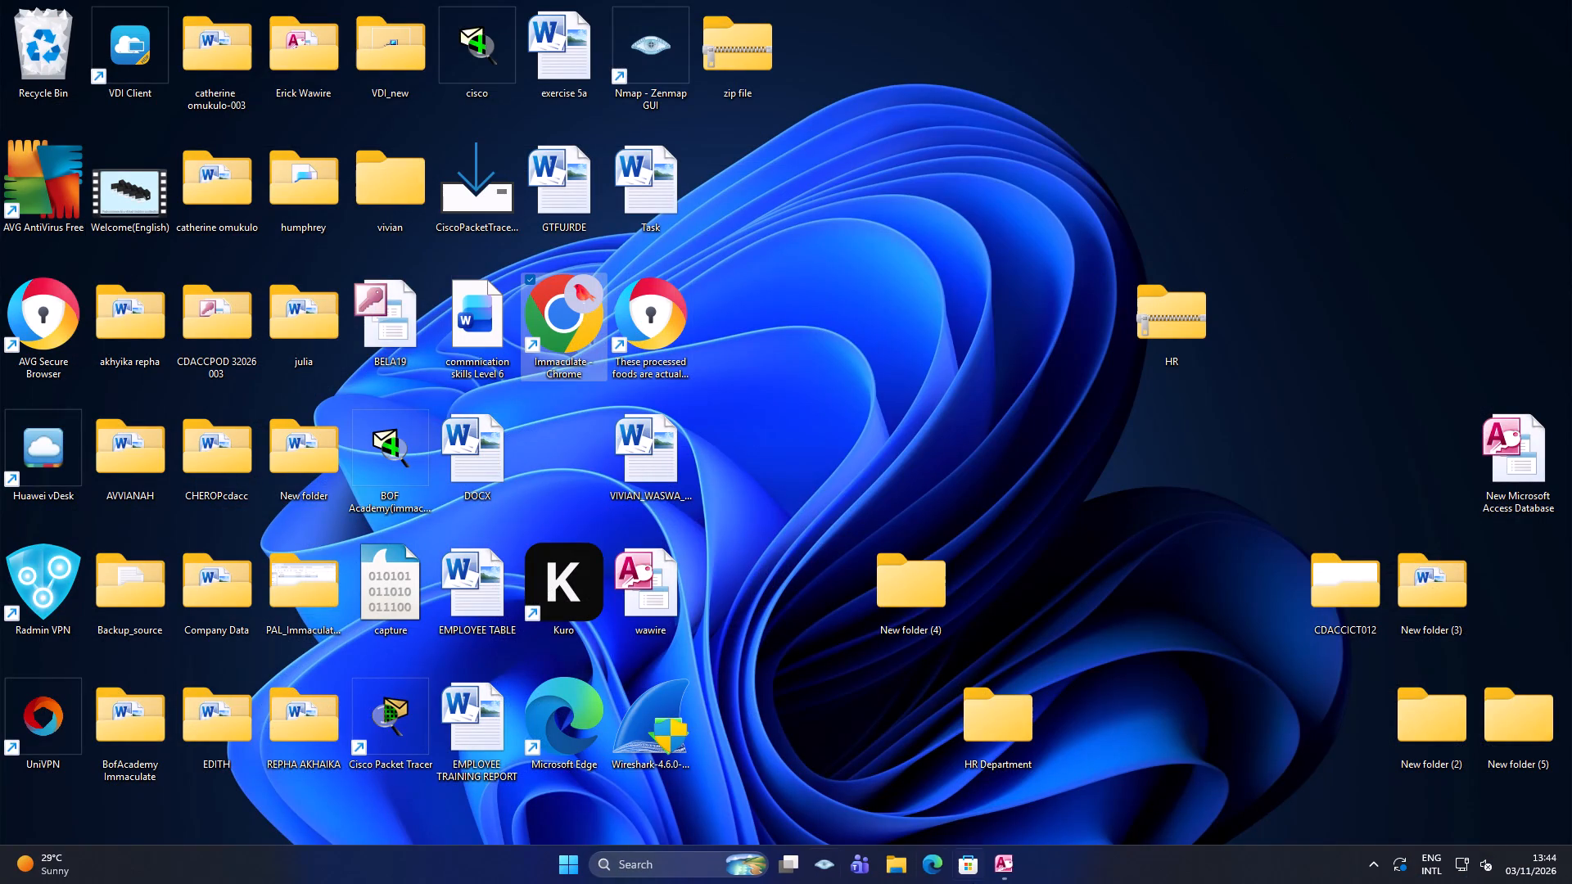
Reopen Google Chrome and switch to the other signed-in Google account.
click(575, 862)
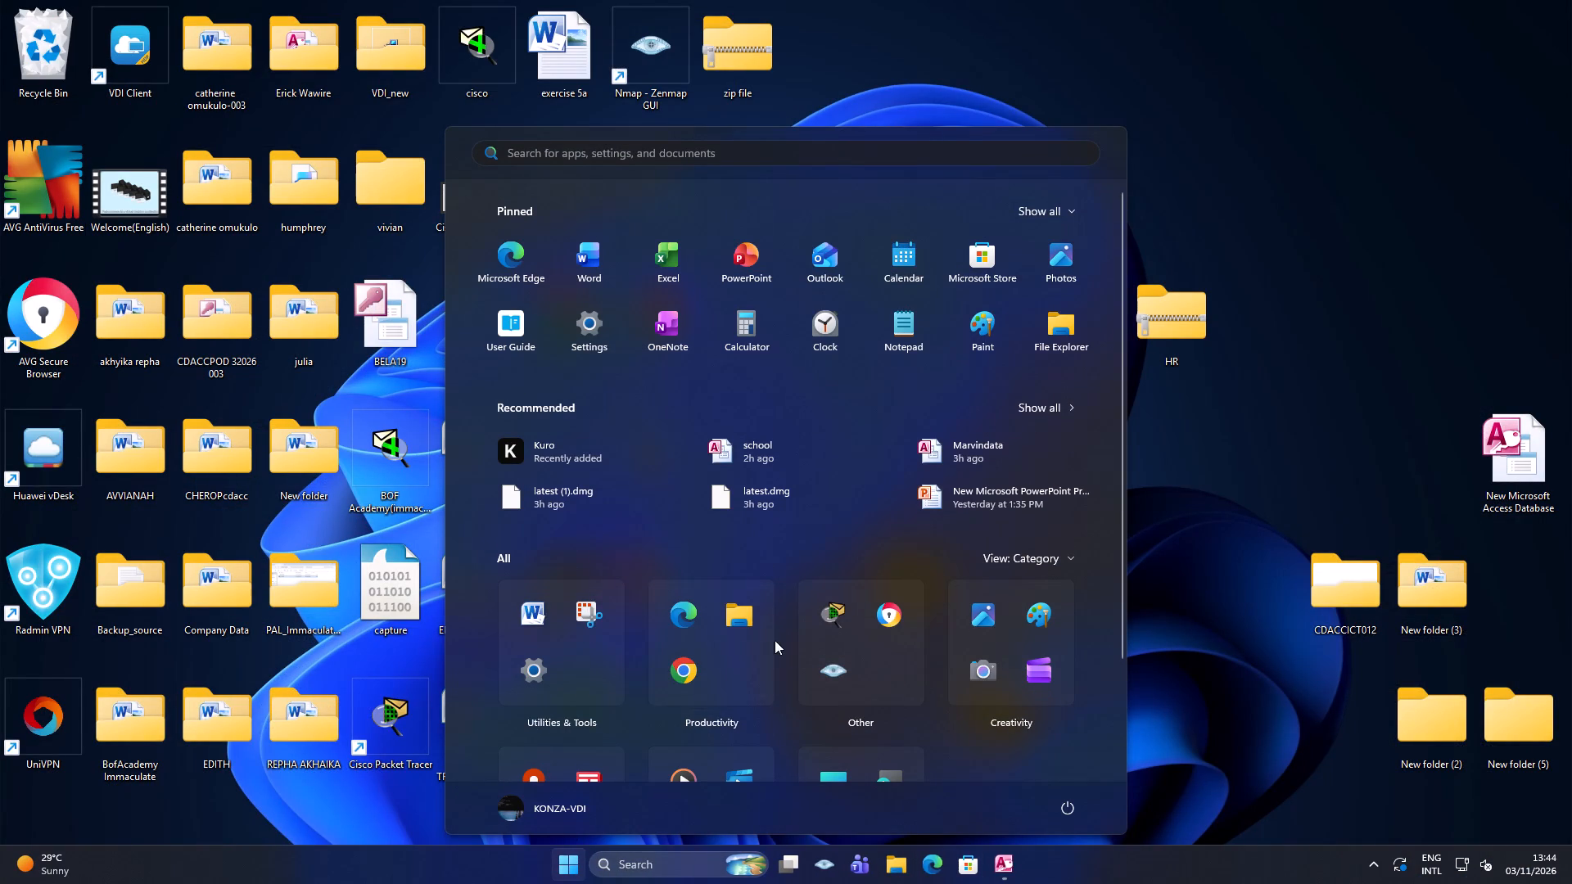
double_click(669, 667)
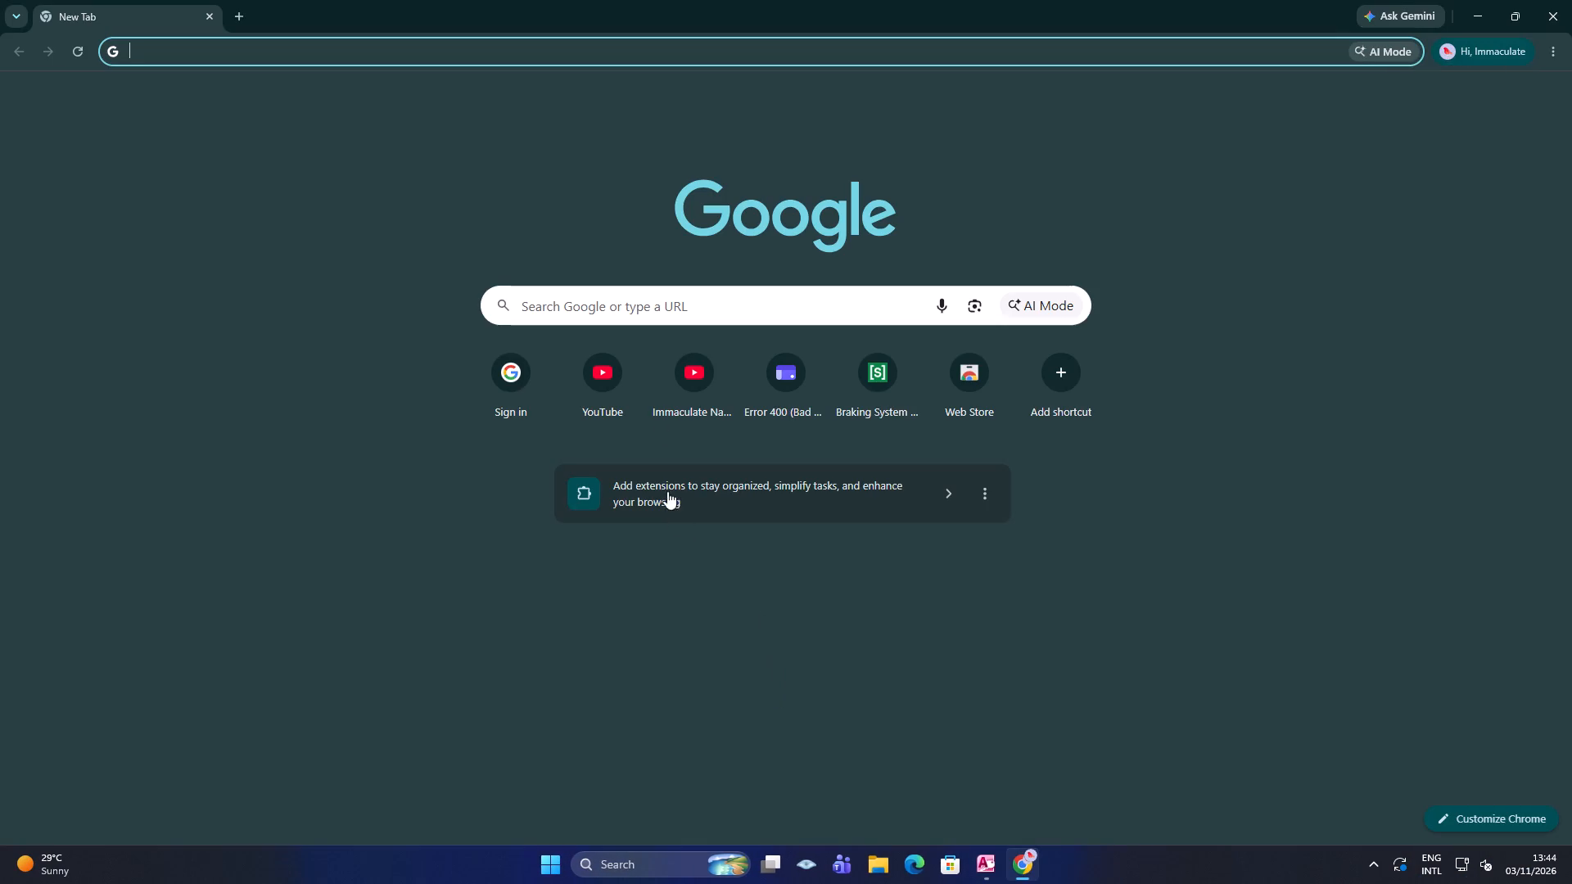
click(1538, 101)
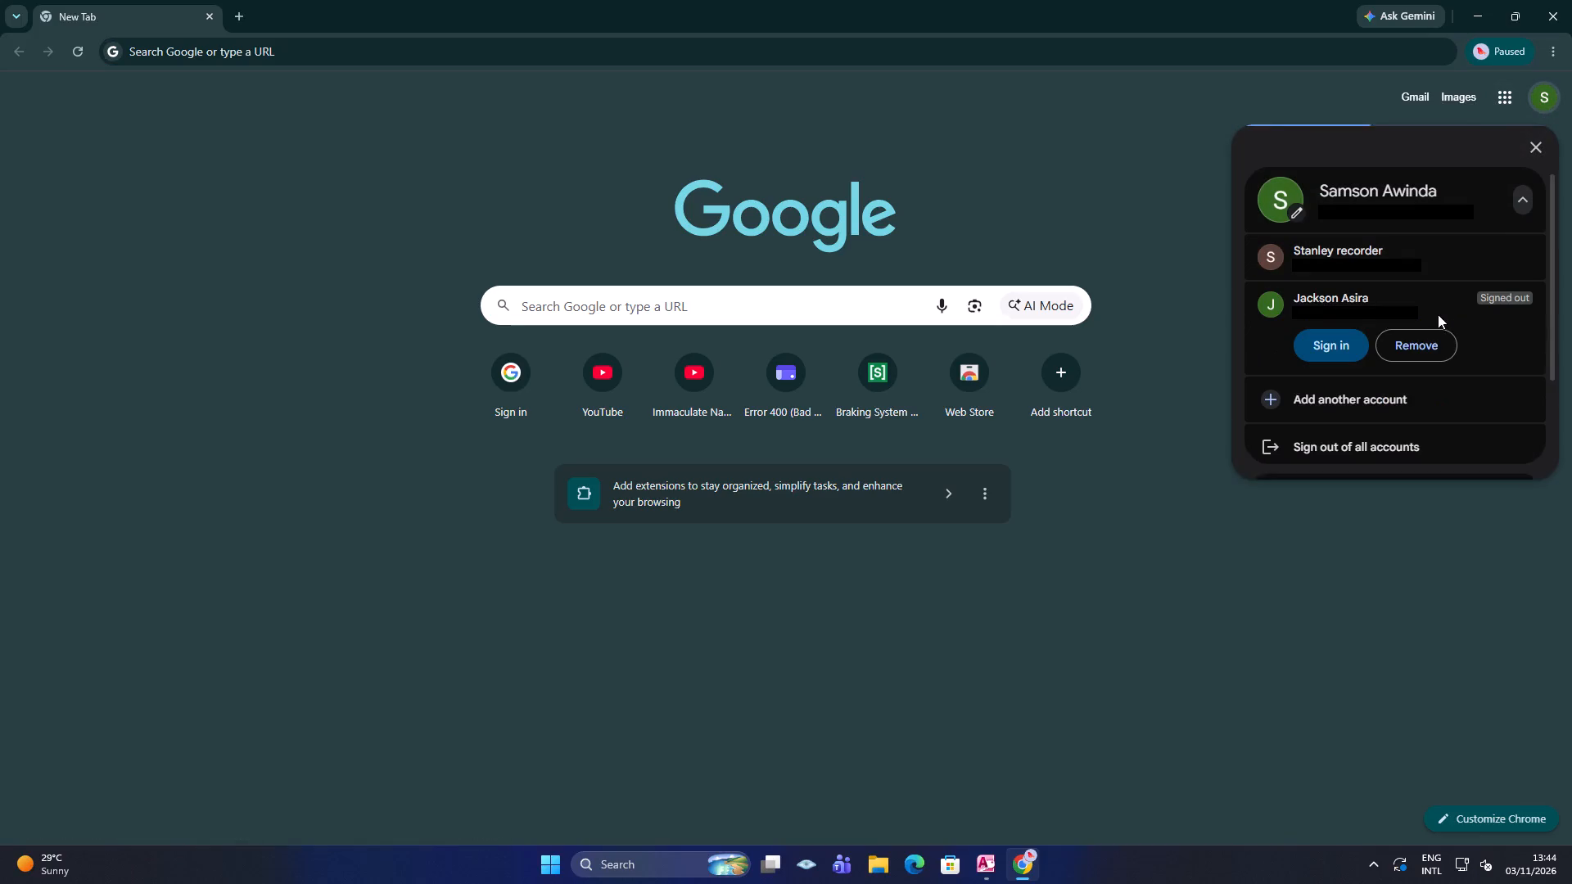
click(1350, 276)
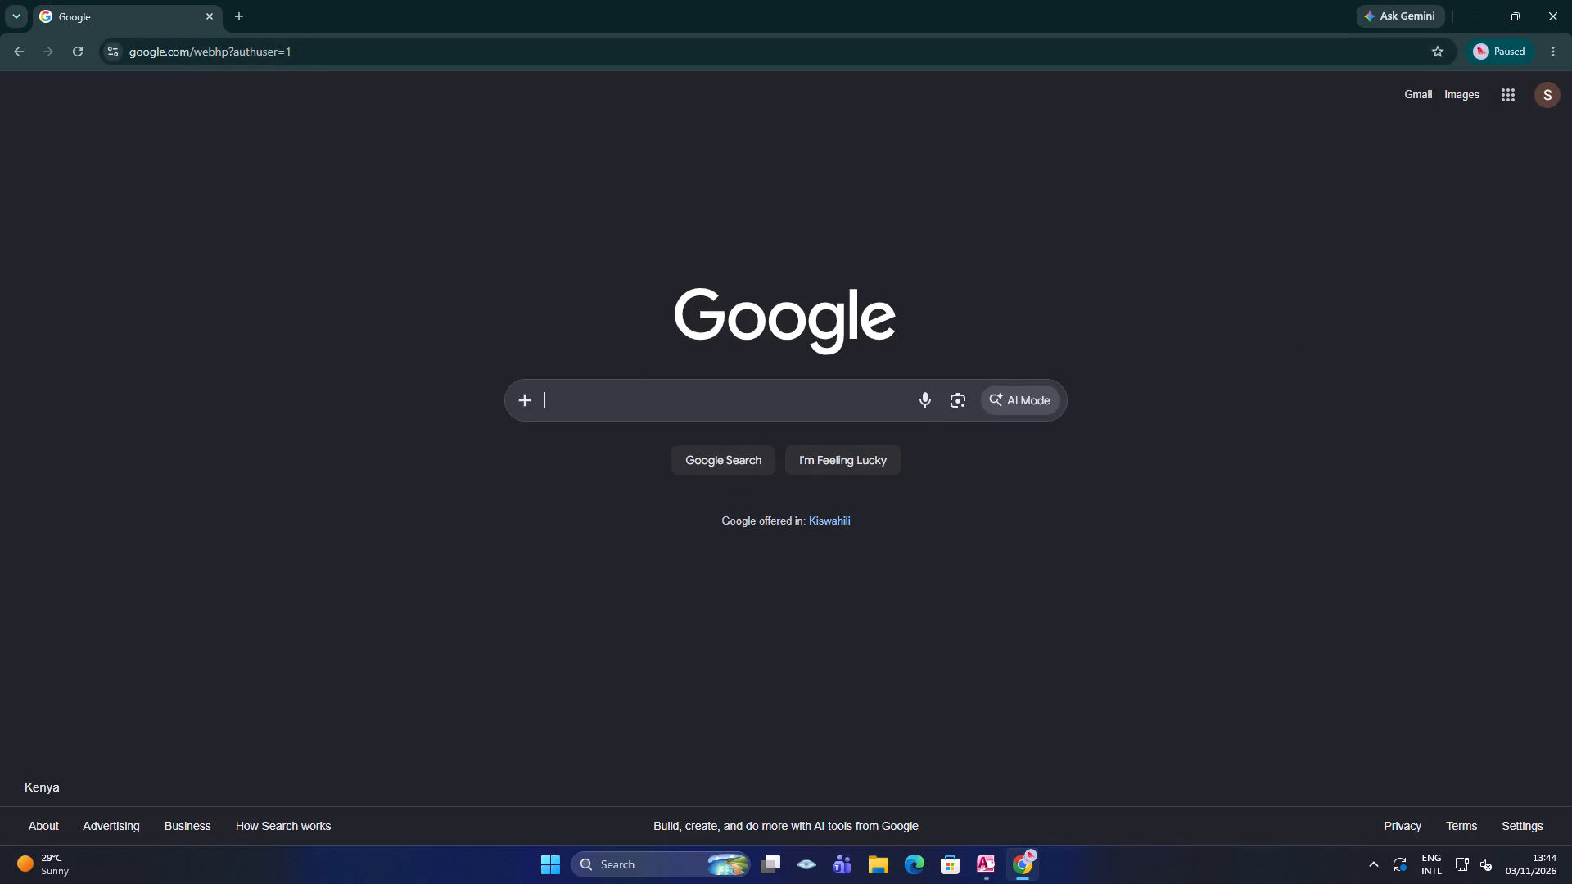
Look up SITES in the browser to reach Google Sites under the chosen account.
click(533, 56)
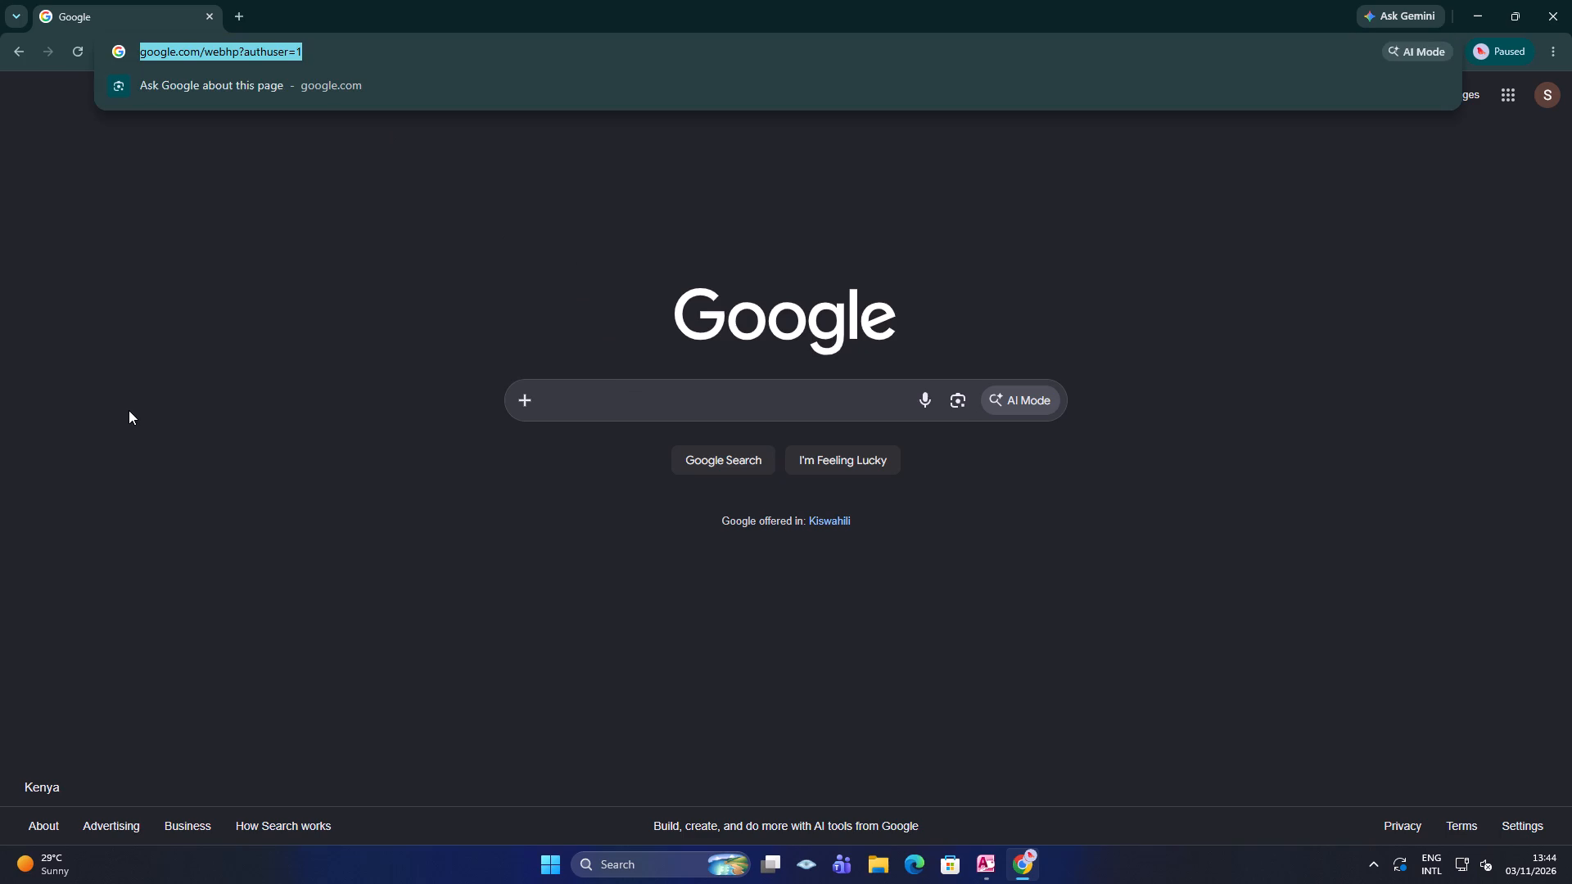
text(SITES)
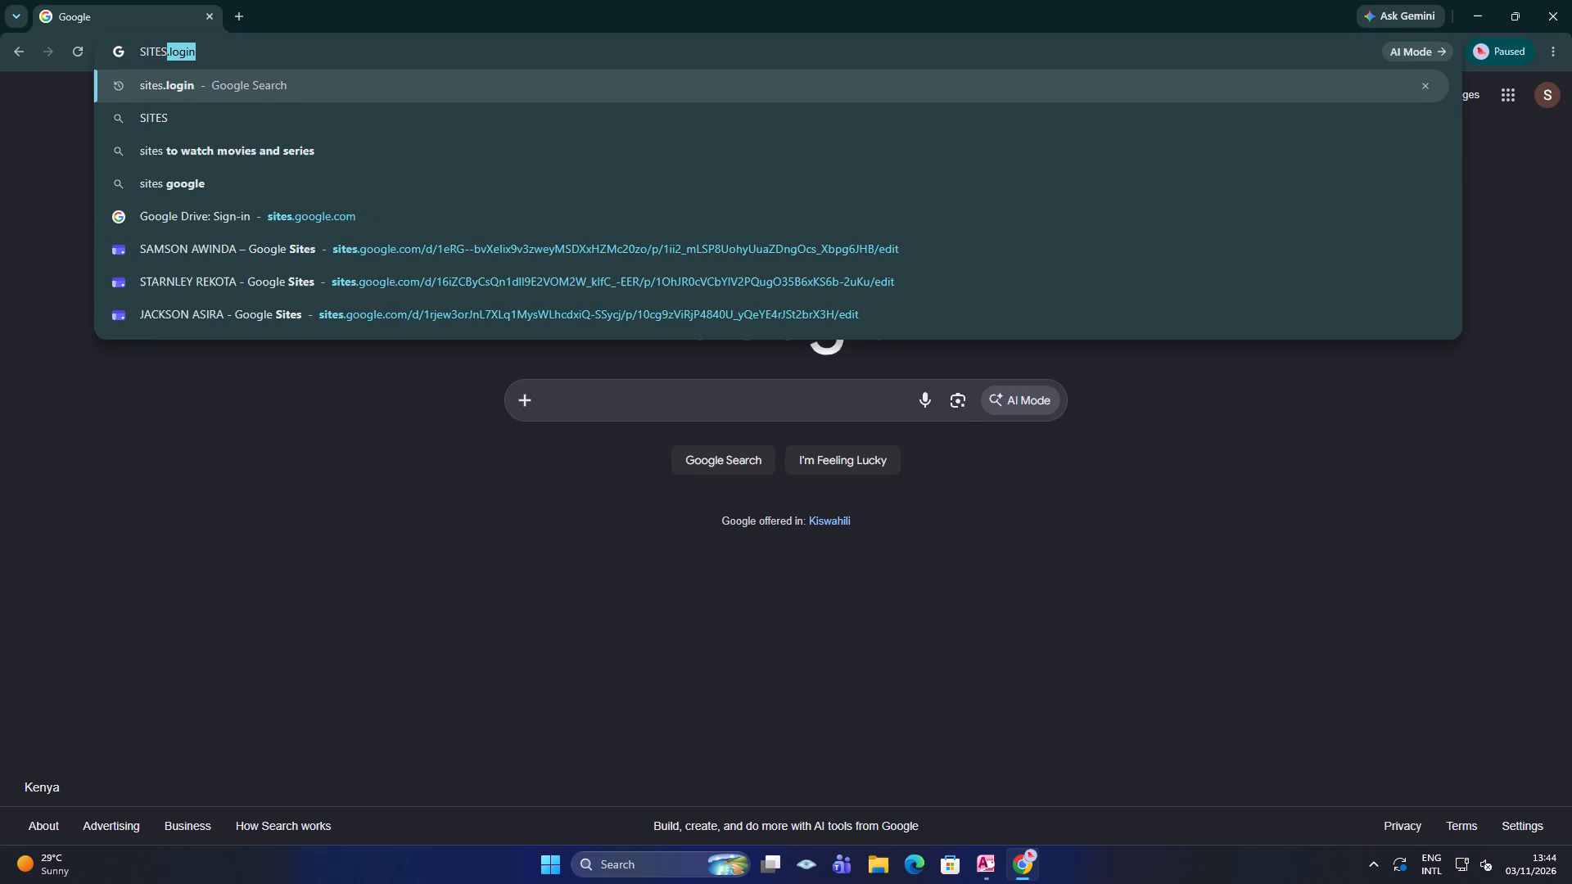
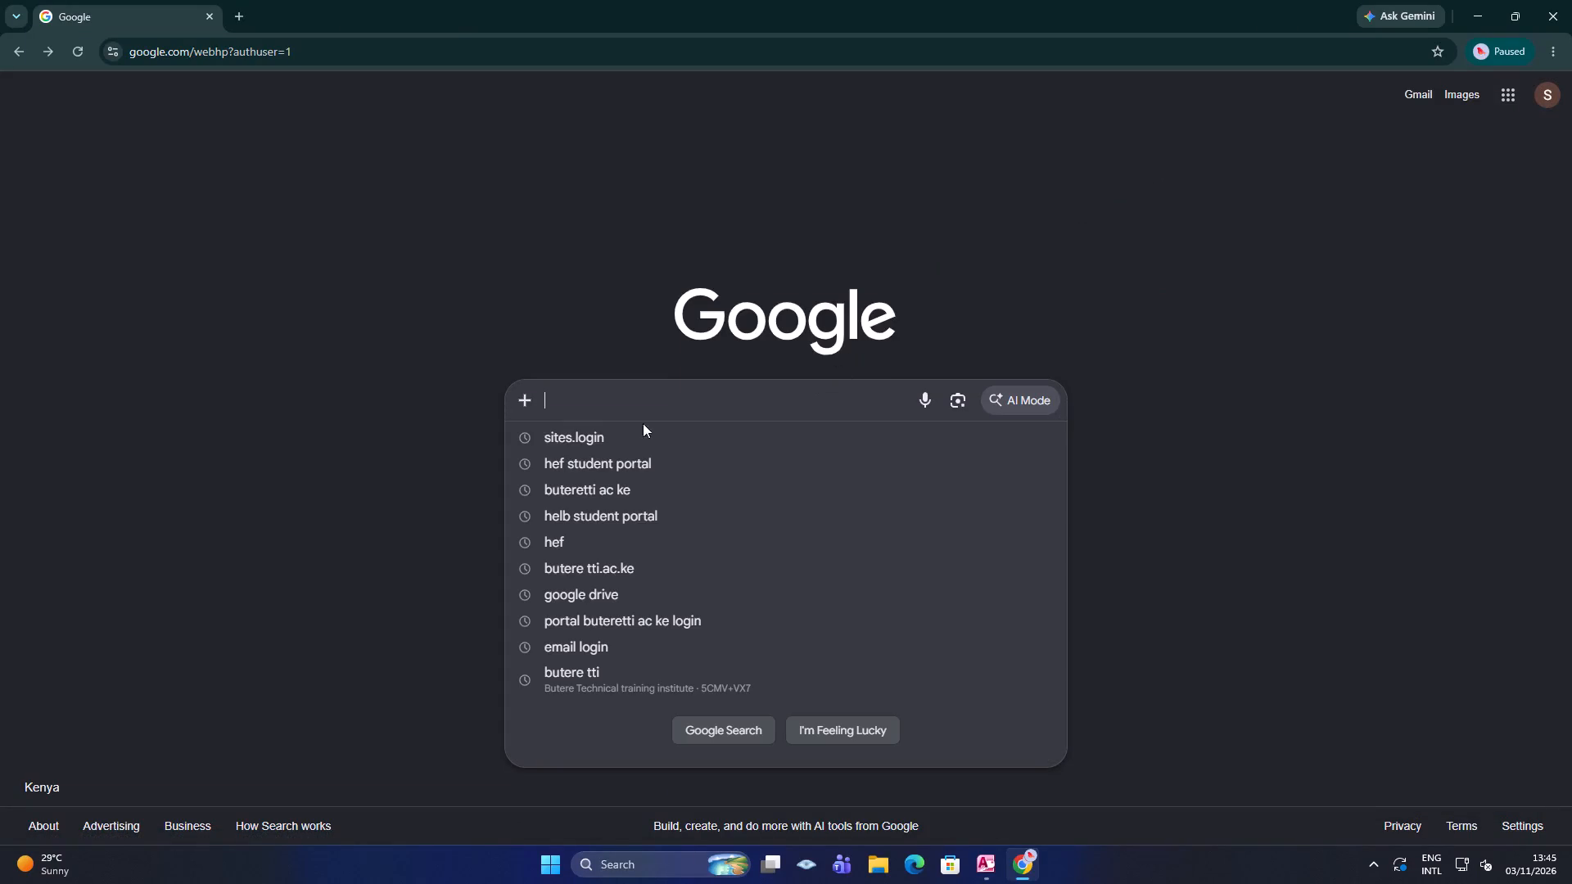
Search Google for the earlier query sites.login to reach the Google Sites sign-in.
click(603, 431)
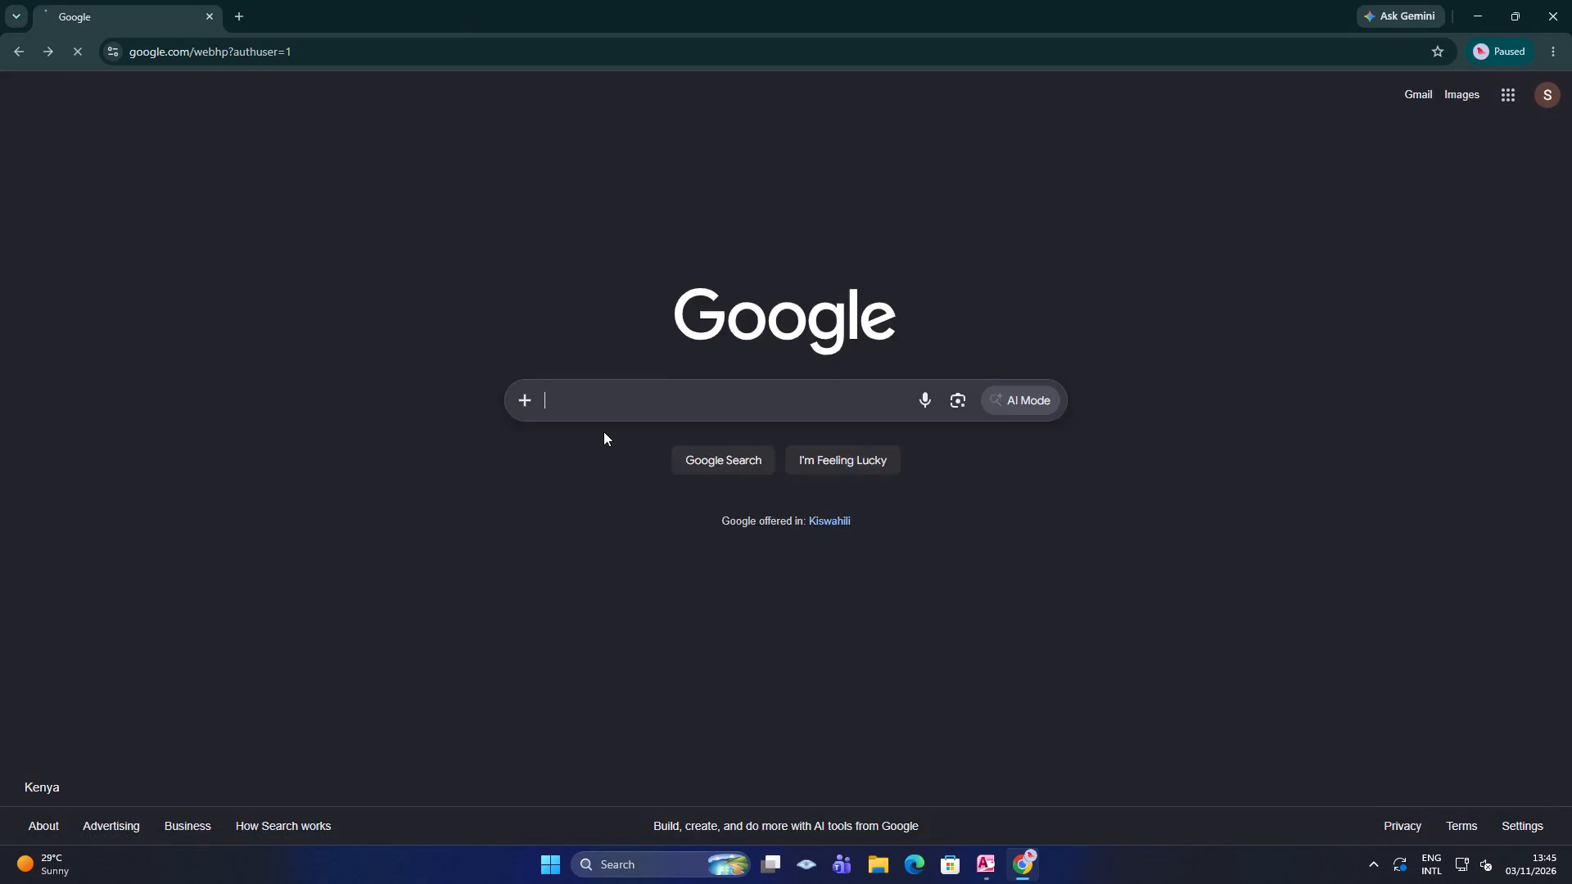